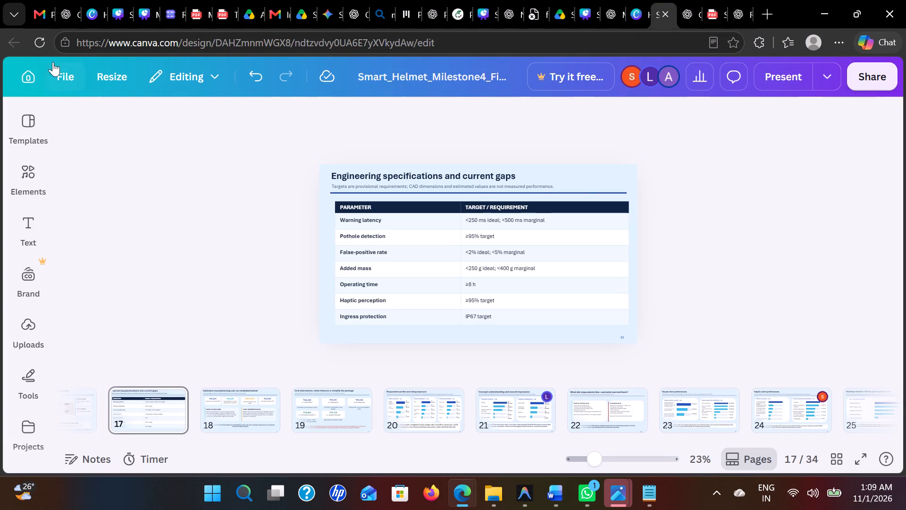
{"action": "double_click", "coordinate": [44, 42]}
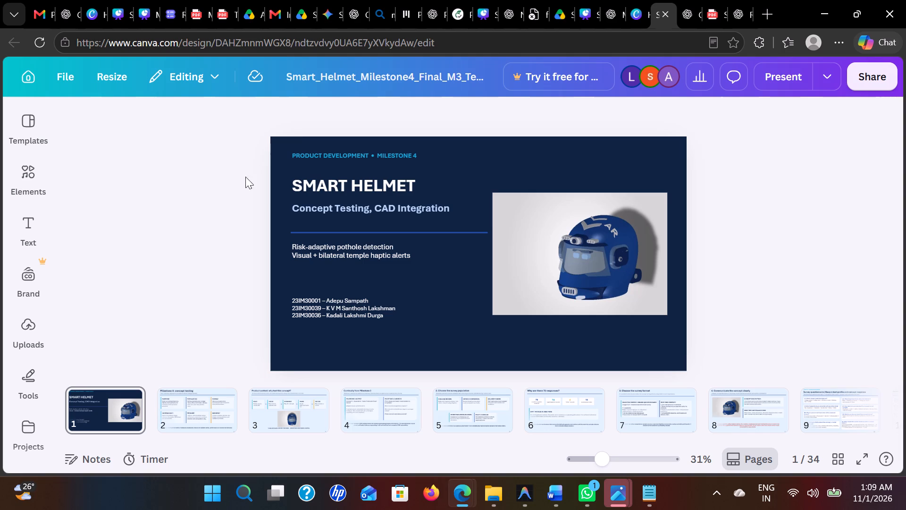
Delete the "Design philosophy" line below the helmet image on slide 3.
{"action": "left_click", "coordinate": [769, 235]}
{"action": "key", "text": "Right"}
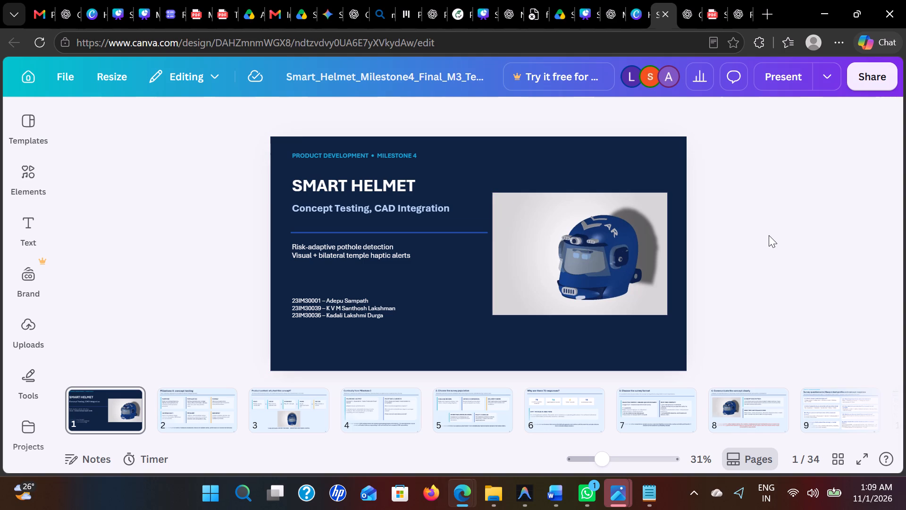
{"action": "left_click", "coordinate": [185, 408]}
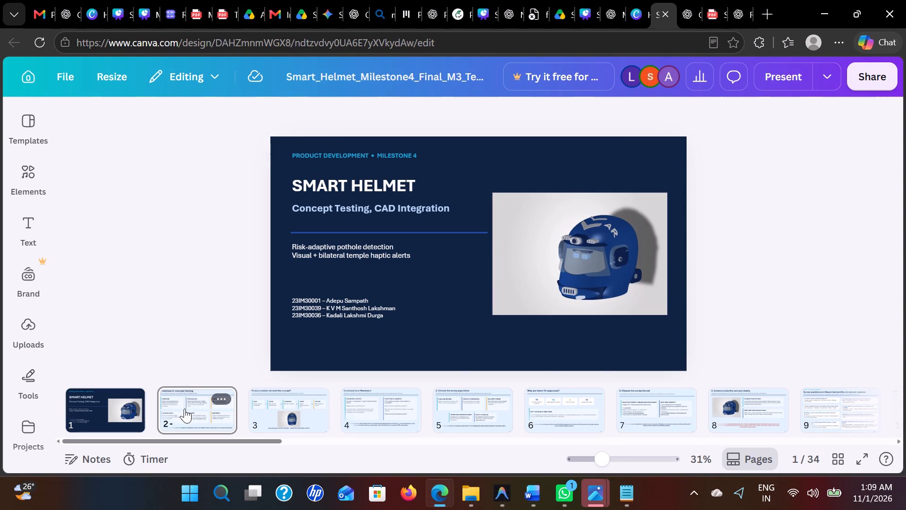
{"action": "key", "text": "Right"}
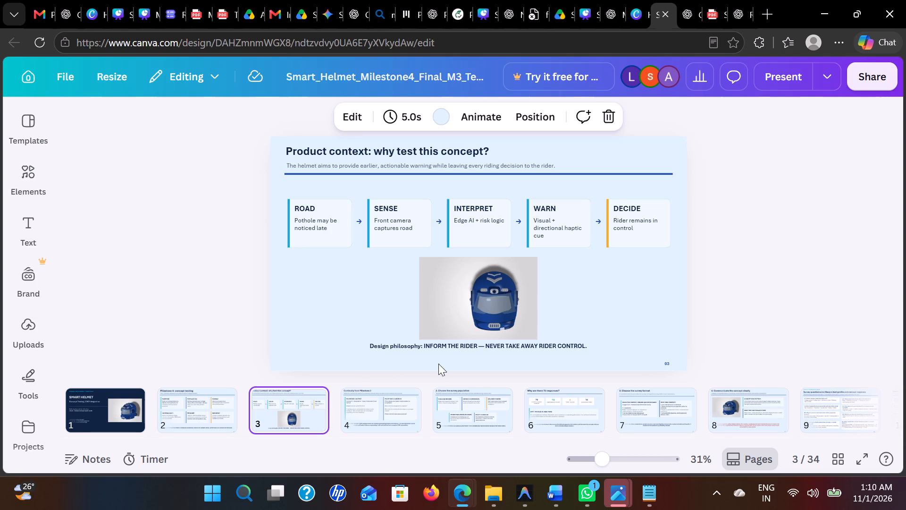
{"action": "left_click", "coordinate": [435, 346]}
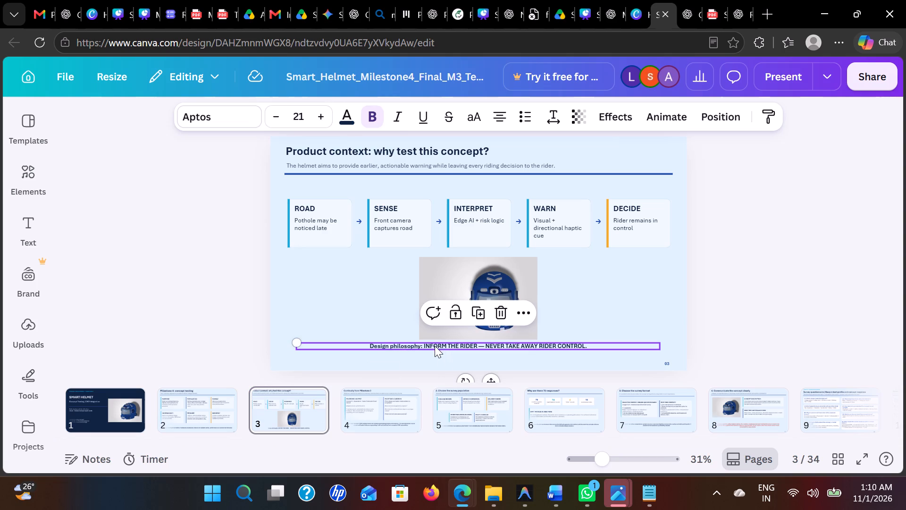
{"action": "key", "text": "Delete"}
Move the helmet image on slide 3 slightly down, keeping it horizontally centred.
{"action": "left_click_drag", "start_coordinate": [452, 302], "coordinate": [452, 307]}
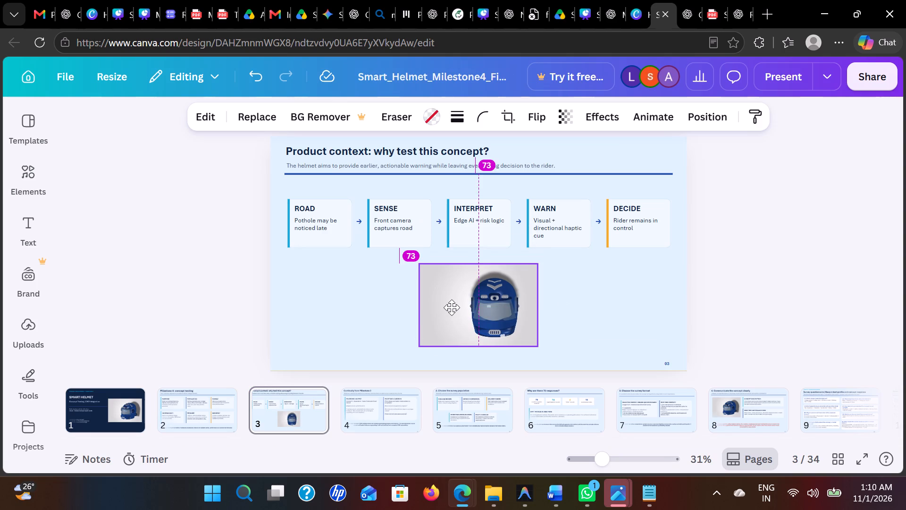
{"action": "left_click_drag", "start_coordinate": [452, 307], "coordinate": [452, 306]}
Change slide 2's title to "Milestone 4: CONCEPT TESTING".
{"action": "left_click", "coordinate": [208, 399]}
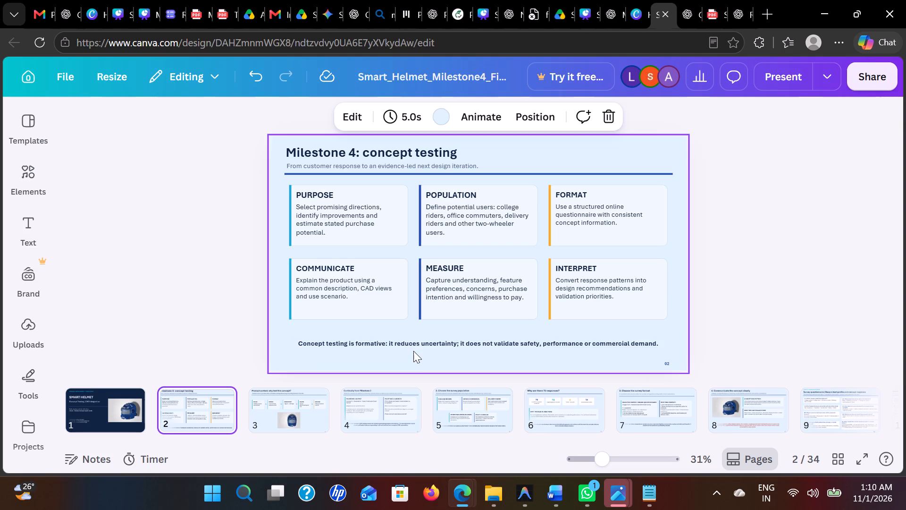
{"action": "left_click", "coordinate": [749, 274]}
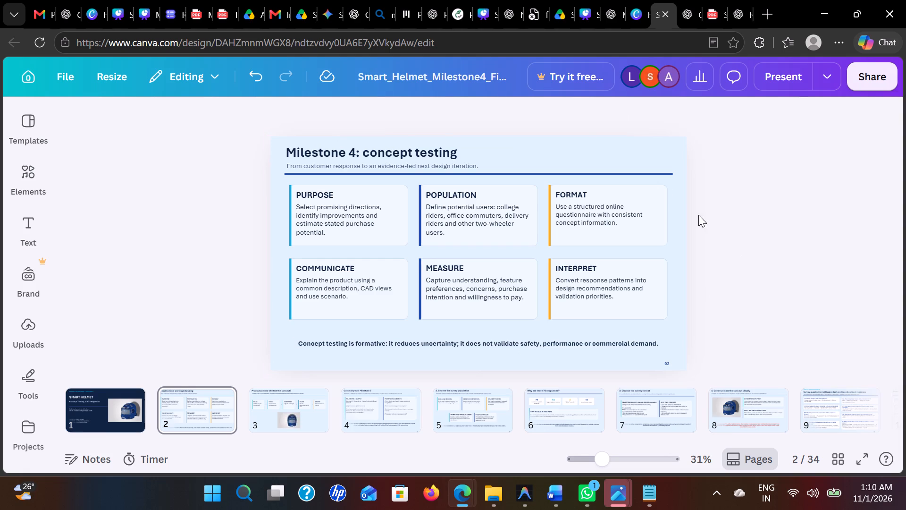
{"action": "double_click", "coordinate": [411, 153]}
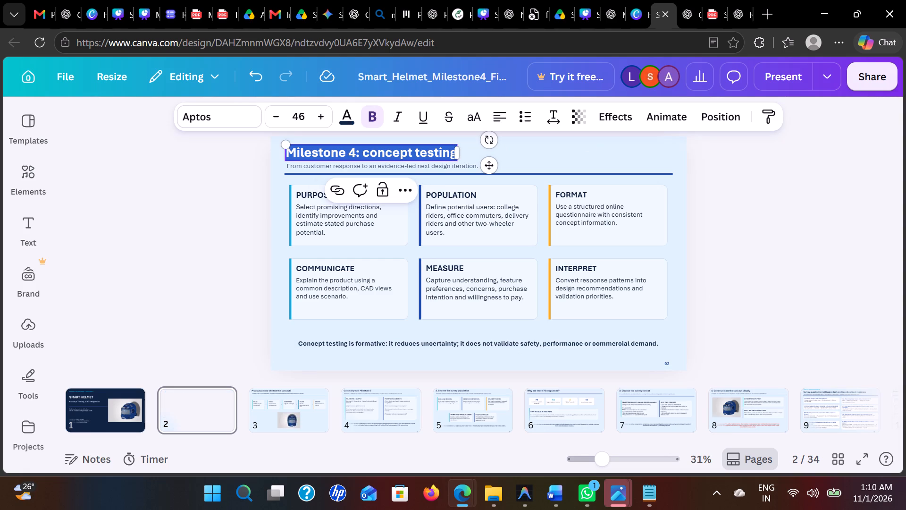
{"action": "left_click", "coordinate": [368, 152]}
{"action": "key", "text": "BackSpace"}
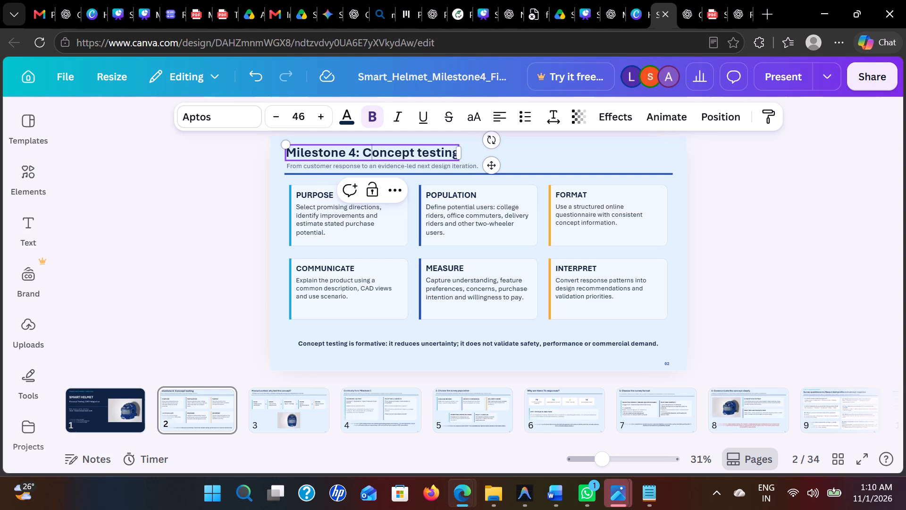
{"action": "key", "text": "End"}
{"action": "key", "text": "ctrl+BackSpace"}
{"action": "key", "text": "BackSpace"}
{"action": "key", "text": "BackSpace"}
{"action": "key", "text": "BackSpace"}
{"action": "key", "text": "BackSpace"}
{"action": "key", "text": "BackSpace"}
{"action": "key", "text": "BackSpace"}
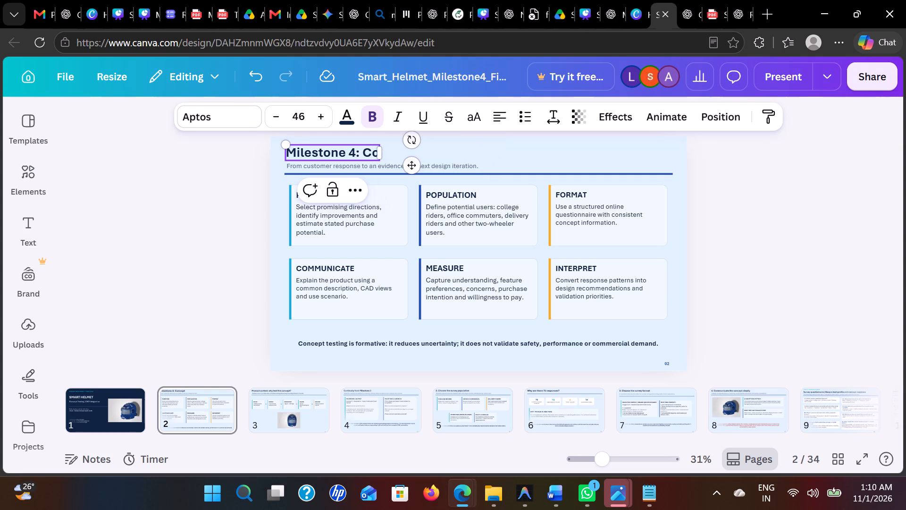
{"action": "key", "text": "BackSpace"}
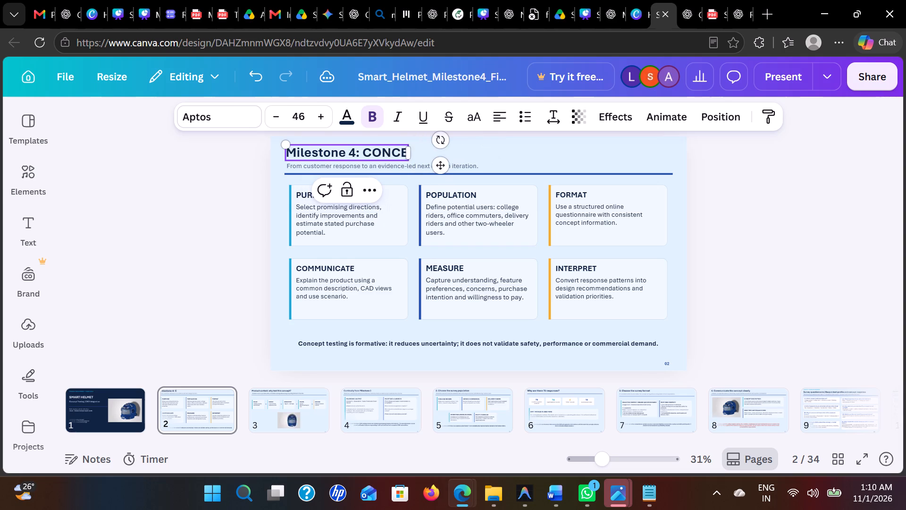
{"action": "key", "text": "BackSpace"}
{"action": "key", "text": "BackSpace"}
{"action": "key", "text": "BackSpace"}
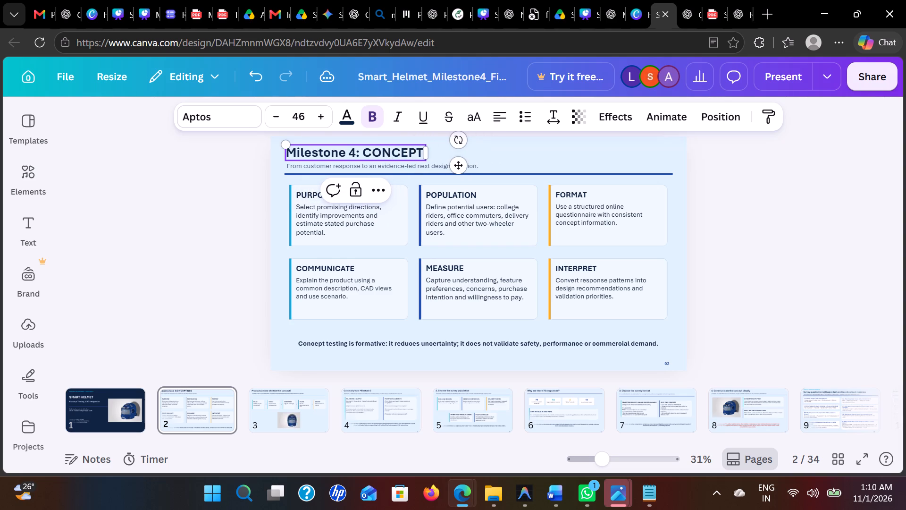
{"action": "type", "text": "TES"}
{"action": "type", "text": "TON"}
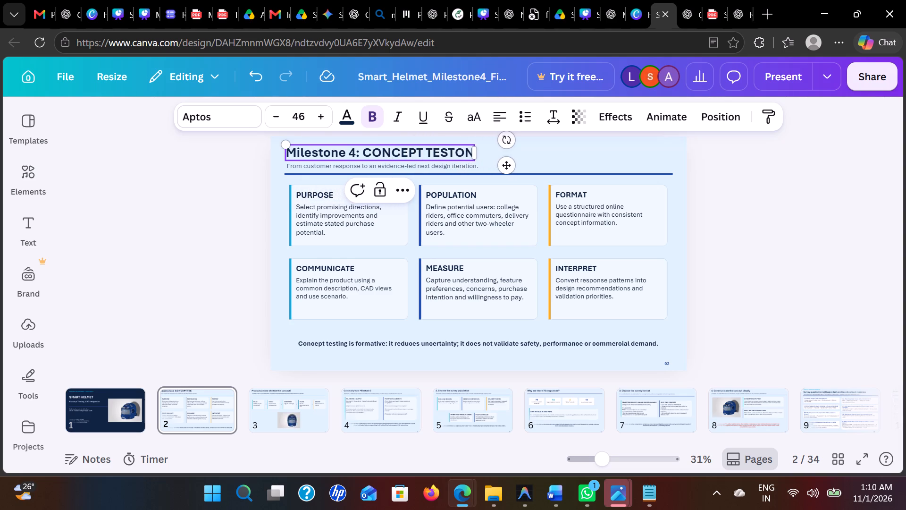
{"action": "key", "text": "BackSpace"}
{"action": "key", "text": "BackSpace"}
{"action": "type", "text": "ING"}
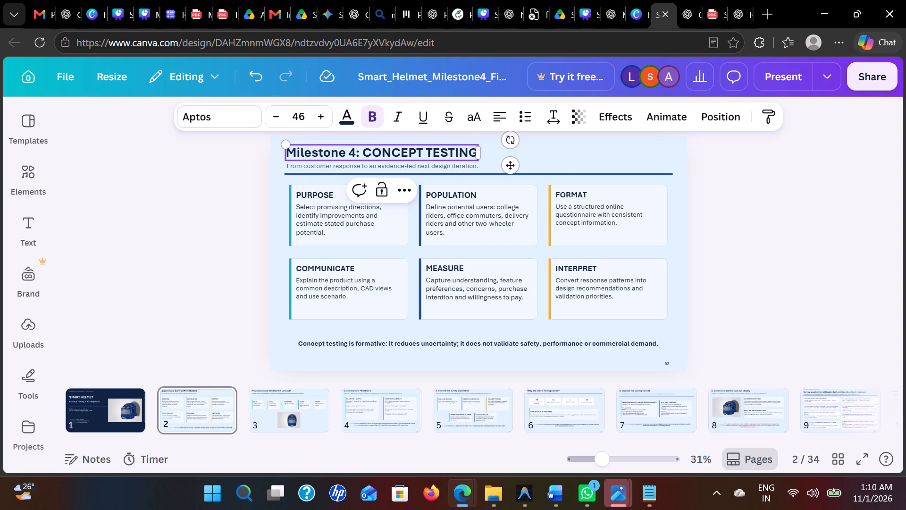
{"action": "left_click", "coordinate": [733, 208]}
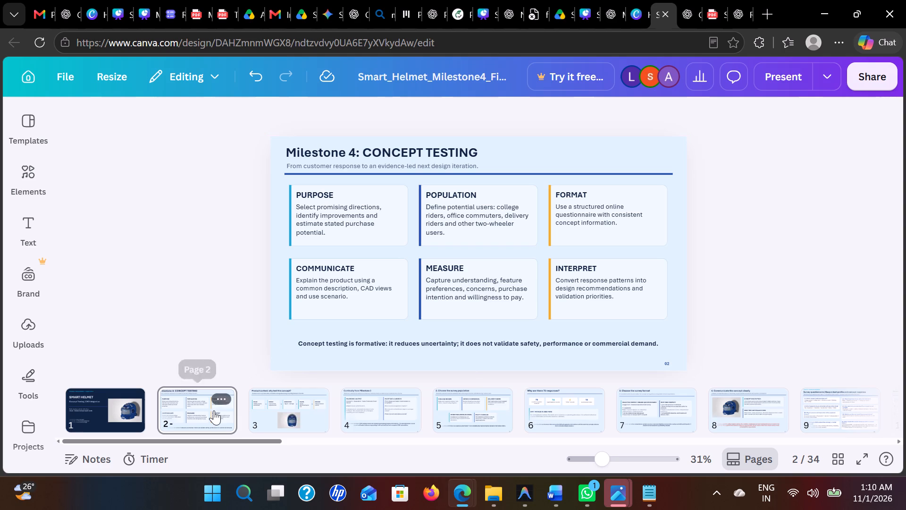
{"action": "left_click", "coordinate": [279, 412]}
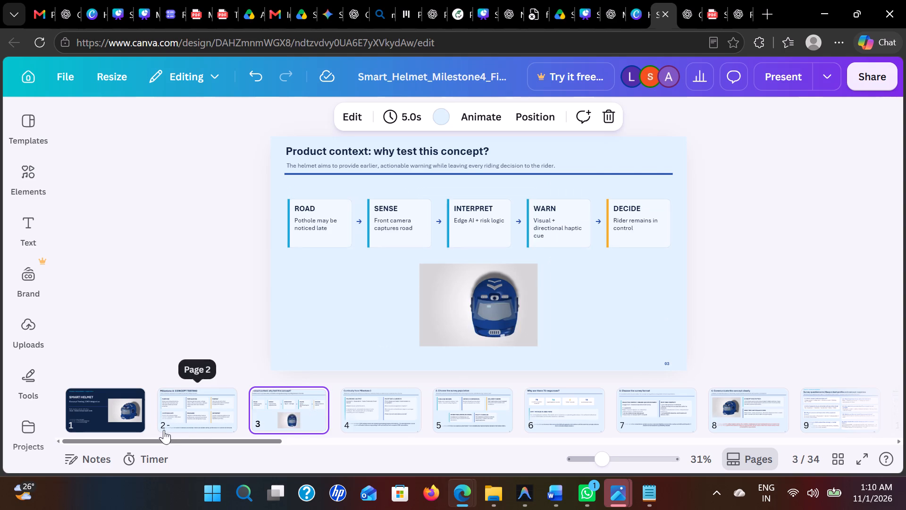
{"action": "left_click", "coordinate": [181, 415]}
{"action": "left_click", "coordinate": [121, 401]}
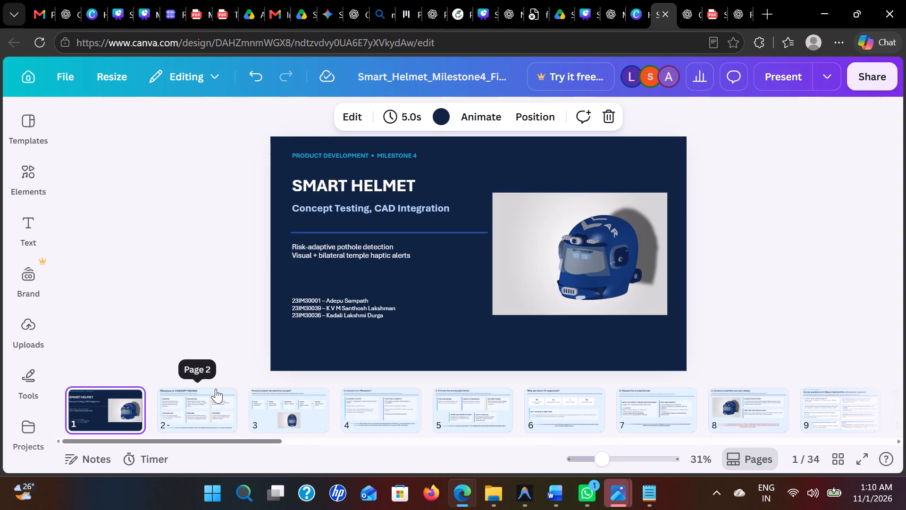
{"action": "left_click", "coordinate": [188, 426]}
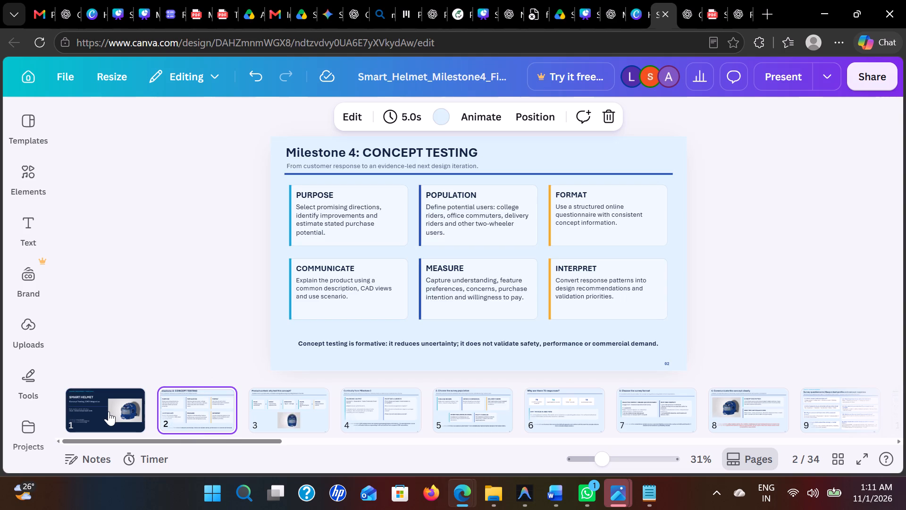
Increase the font size of all text on the slide 1 cover by four points.
{"action": "left_click", "coordinate": [108, 410]}
{"action": "left_click", "coordinate": [178, 287]}
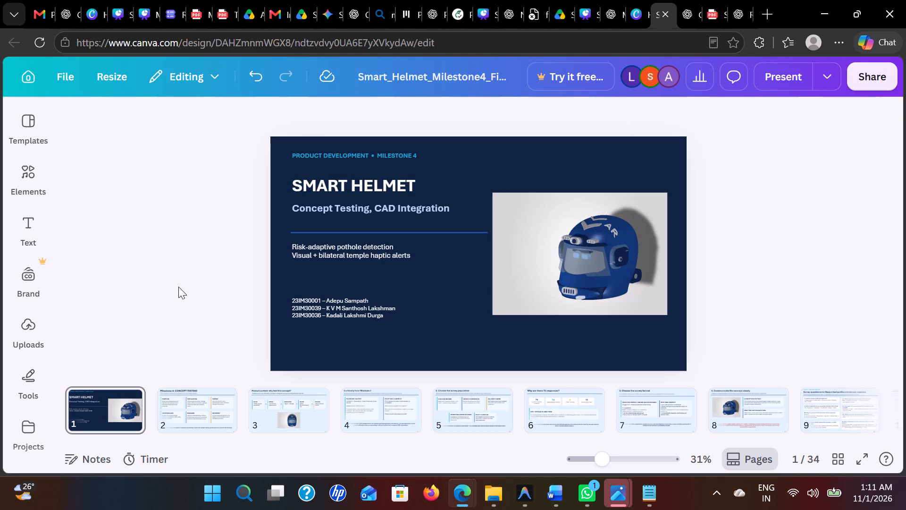
{"action": "left_click", "coordinate": [209, 273]}
{"action": "key", "text": "ctrl+a"}
{"action": "double_click", "coordinate": [342, 118]}
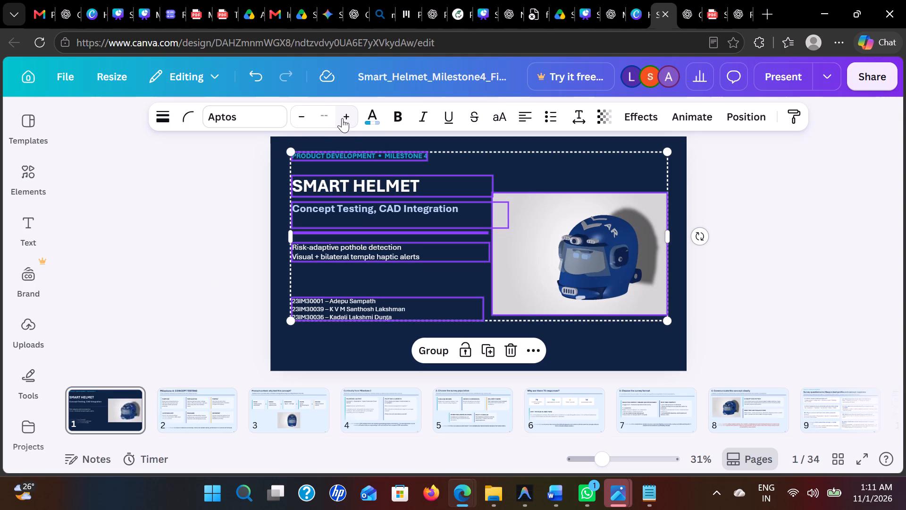
{"action": "double_click", "coordinate": [342, 118]}
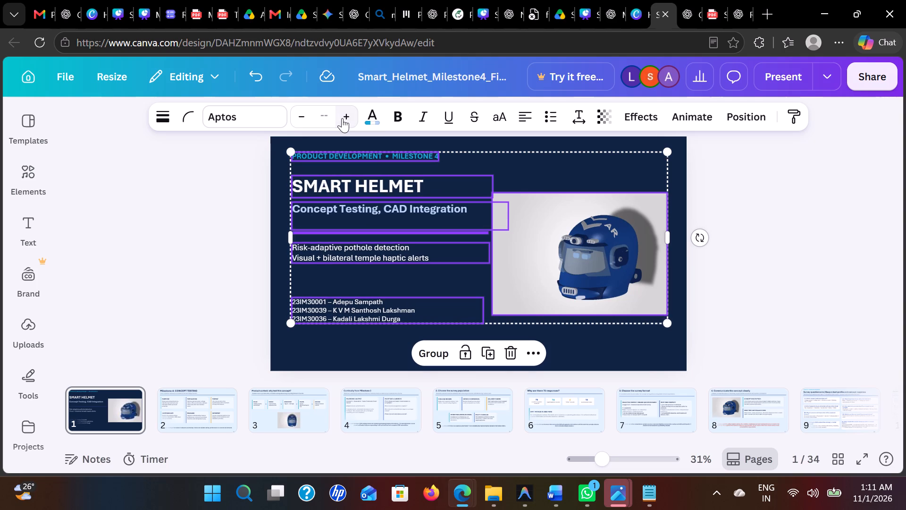
{"action": "left_click", "coordinate": [824, 227]}
Go on to slide 3, "Product context: why test this concept?".
{"action": "key", "text": "Right"}
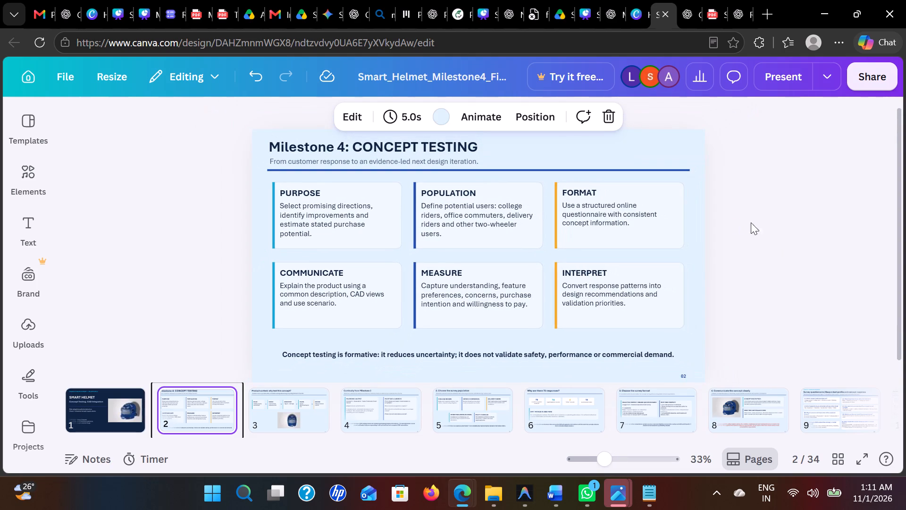
{"action": "key", "text": "Right"}
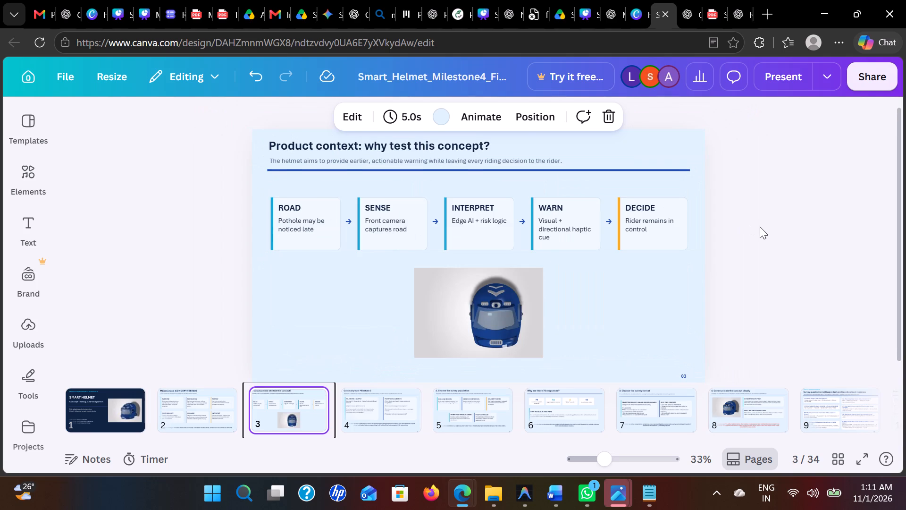
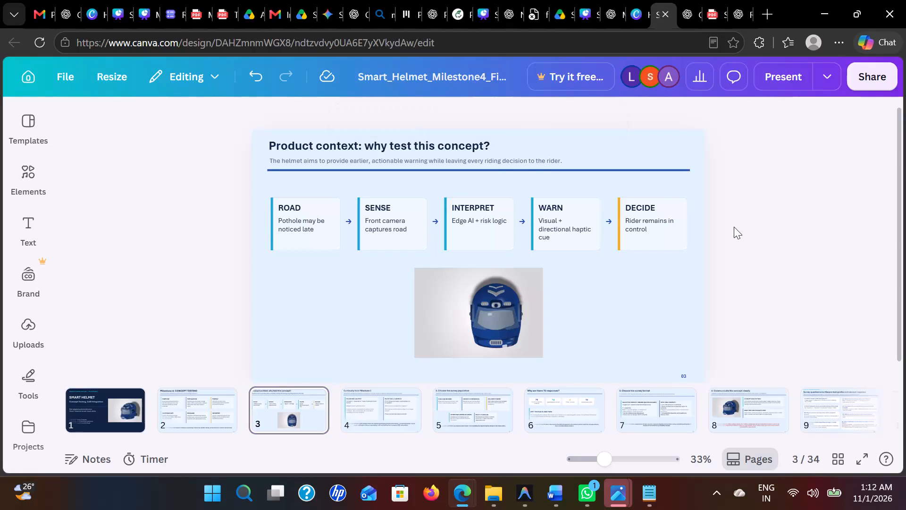
Increase the font size of all text on slide 3 by one point.
{"action": "key", "text": "ctrl+a"}
{"action": "left_click", "coordinate": [362, 114]}
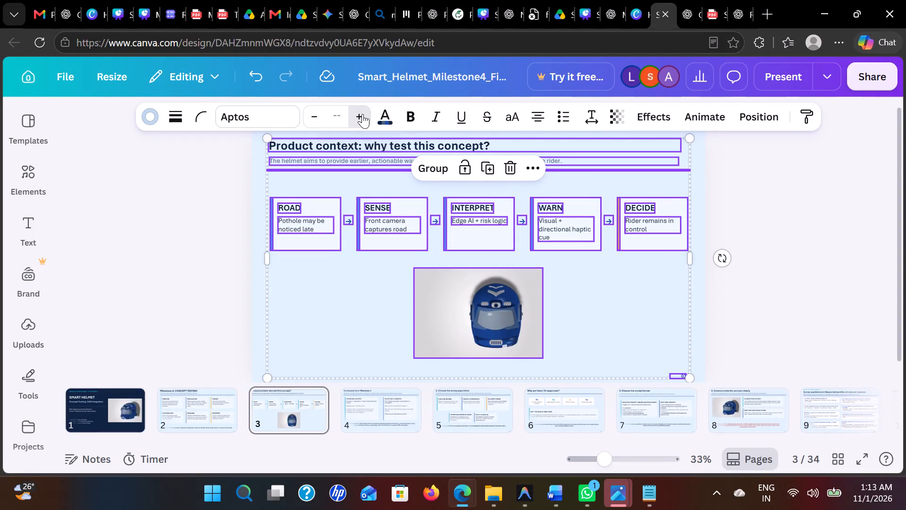
{"action": "left_click", "coordinate": [815, 233]}
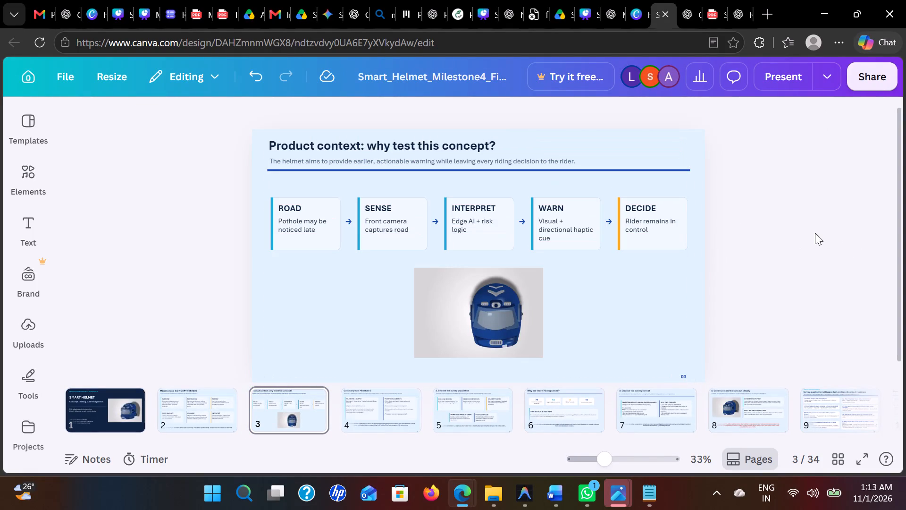
Review the text and layout of slide 4, "Continuity from Milestone 3", and slide 5, "2. Choose the survey population".
{"action": "key", "text": "Right"}
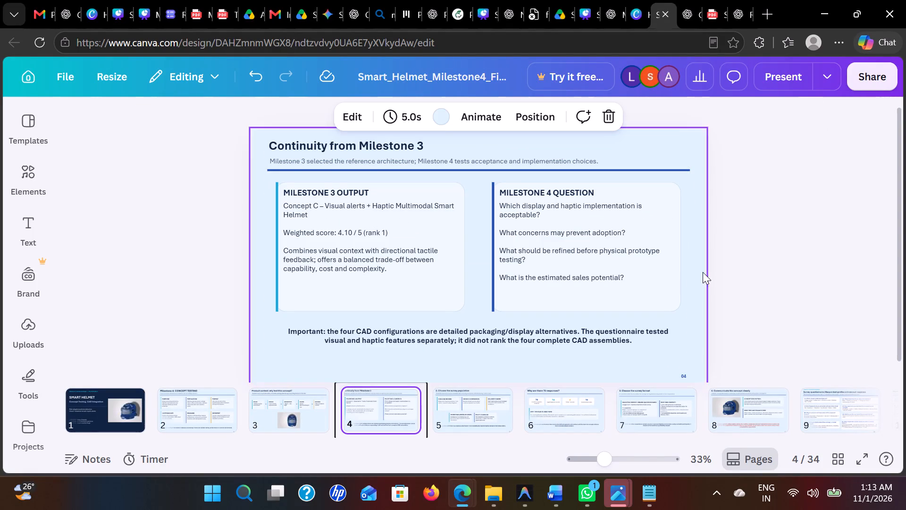
{"action": "left_click", "coordinate": [748, 246]}
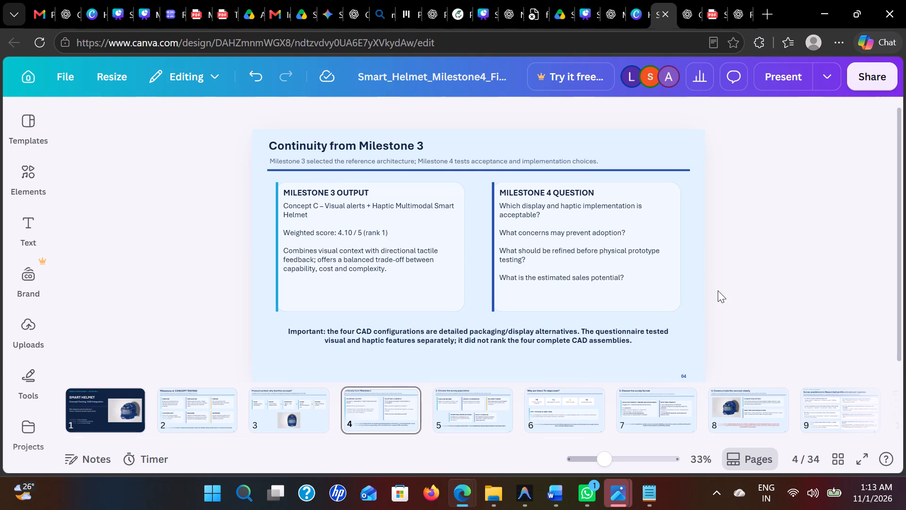
{"action": "scroll", "coordinate": [718, 290], "scroll_direction": "down", "scroll_amount": 1}
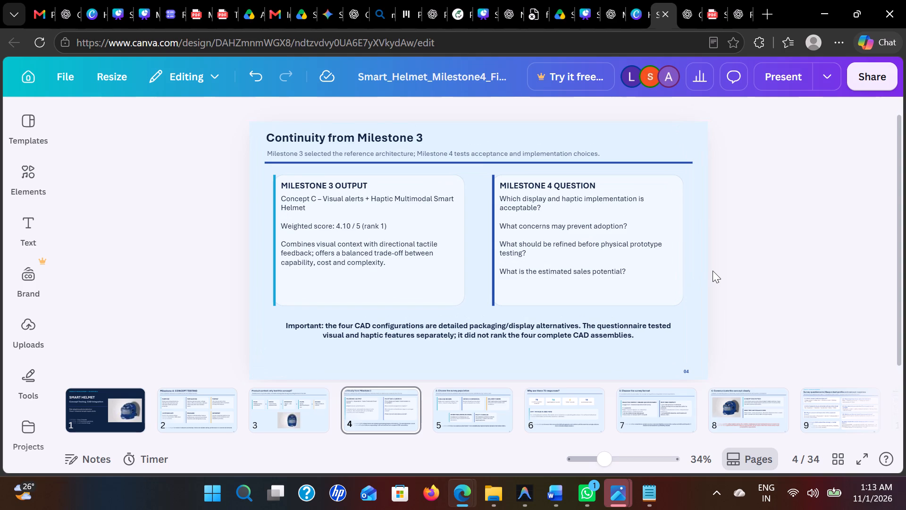
{"action": "key", "text": "Right"}
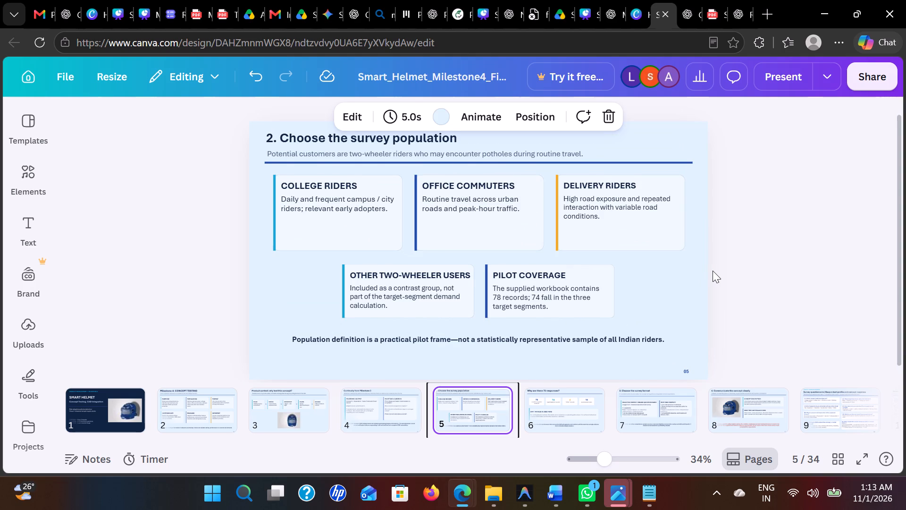
{"action": "scroll", "coordinate": [713, 271], "scroll_direction": "up", "scroll_amount": 1}
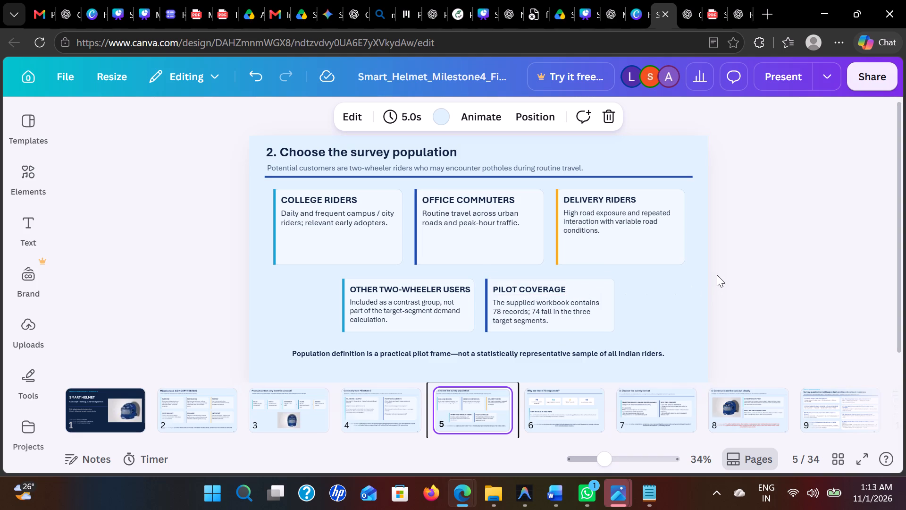
{"action": "left_click", "coordinate": [764, 259]}
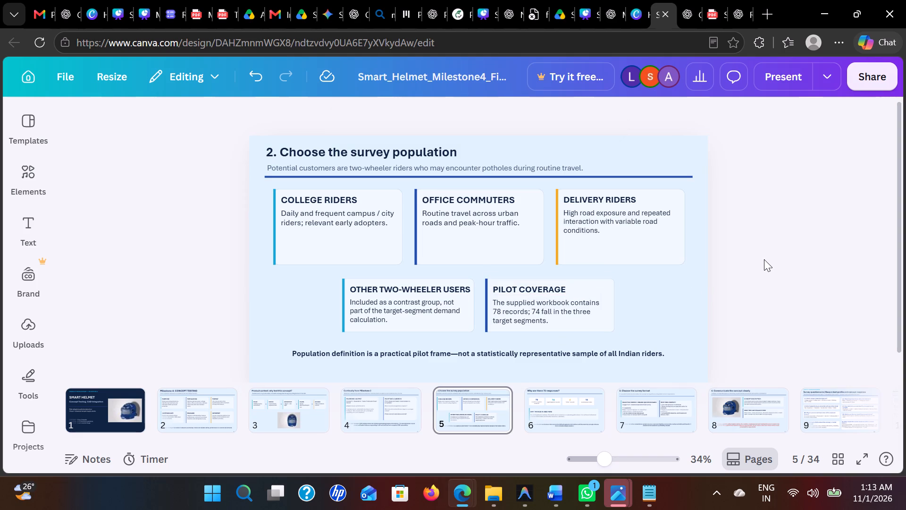
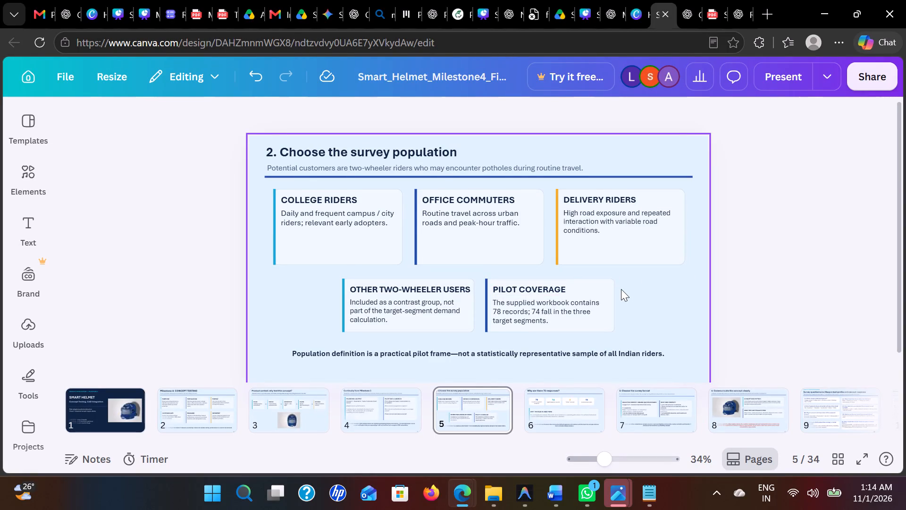
Delete the "Population definition is a practical pilot frame" note beneath the cards on slide 5.
{"action": "scroll", "coordinate": [661, 285], "scroll_direction": "down", "scroll_amount": 1}
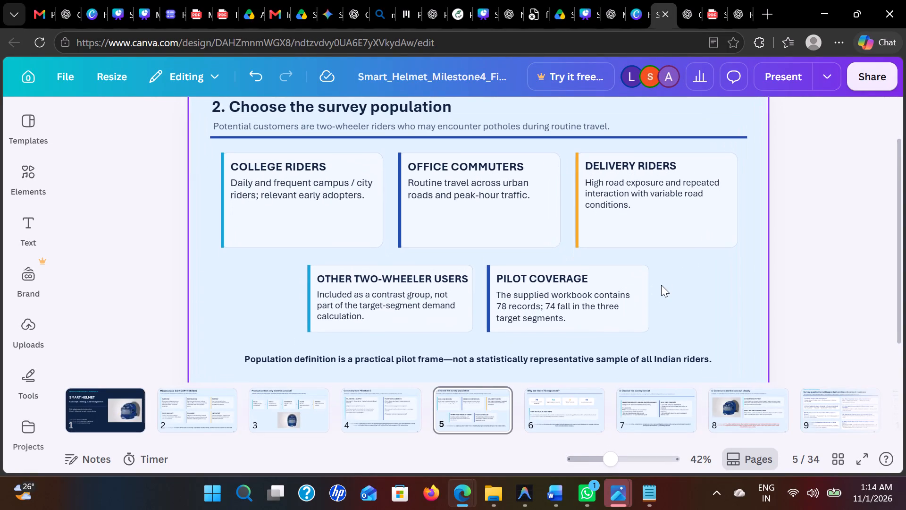
{"action": "scroll", "coordinate": [661, 285], "scroll_direction": "down", "scroll_amount": 1}
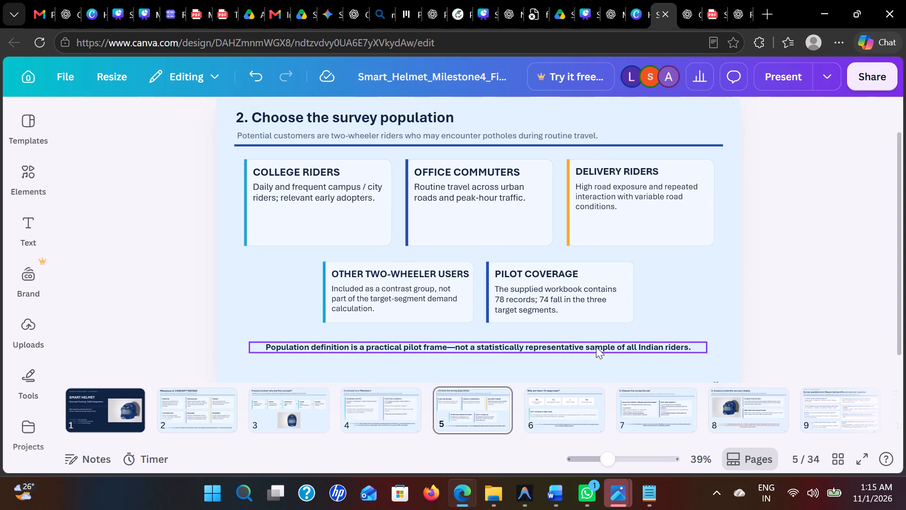
{"action": "left_click", "coordinate": [394, 405]}
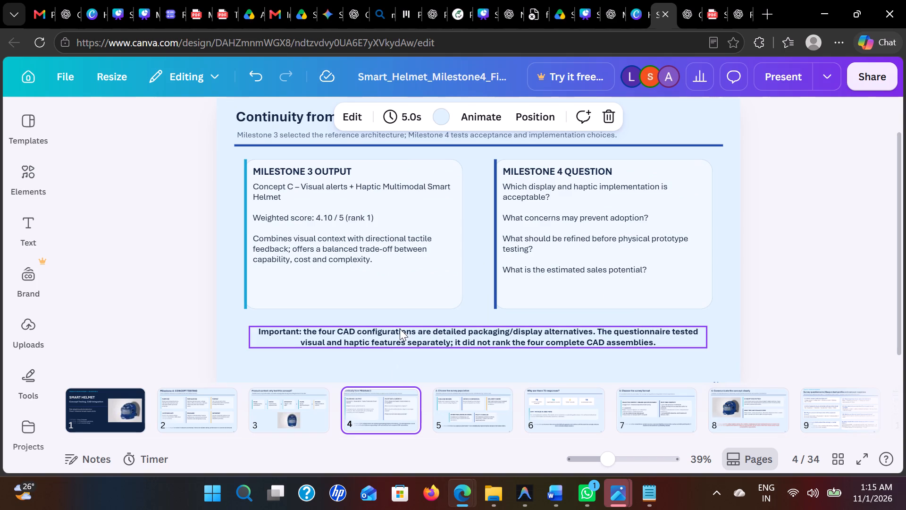
{"action": "left_click", "coordinate": [303, 413]}
{"action": "key", "text": "Right"}
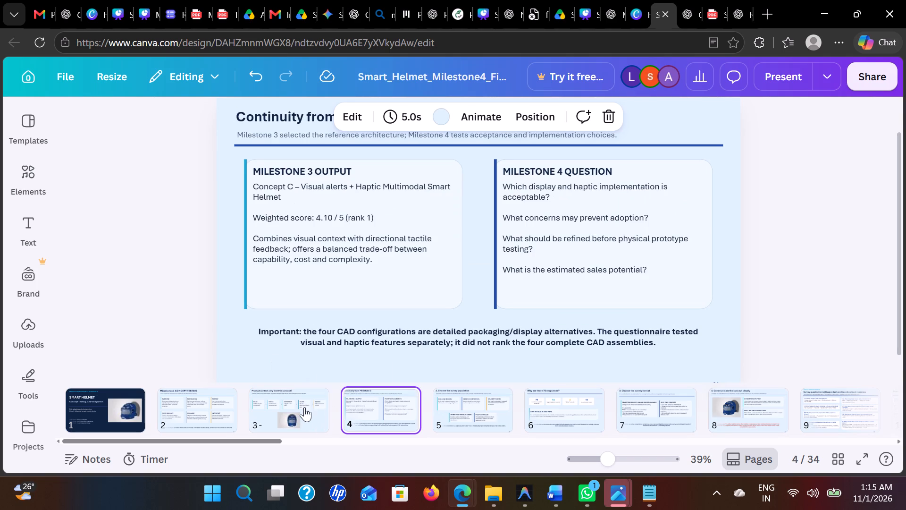
{"action": "left_click", "coordinate": [328, 338]}
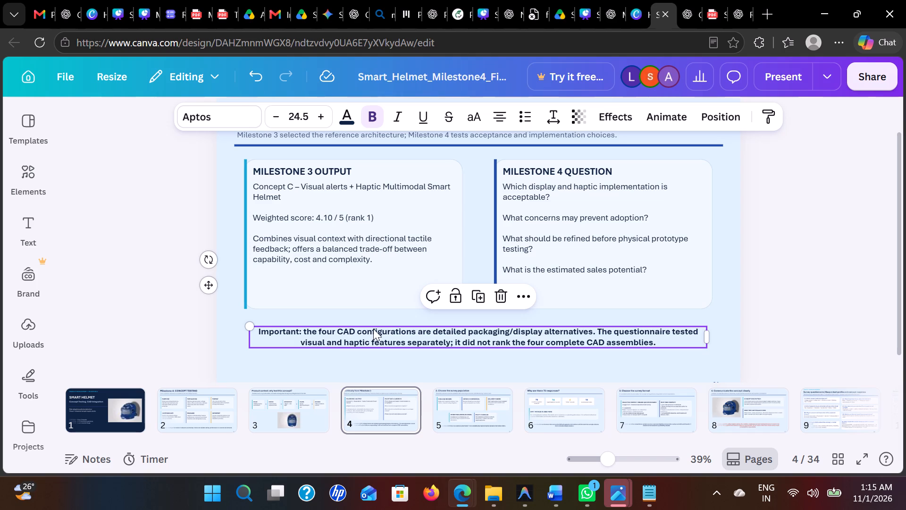
{"action": "left_click", "coordinate": [456, 390]}
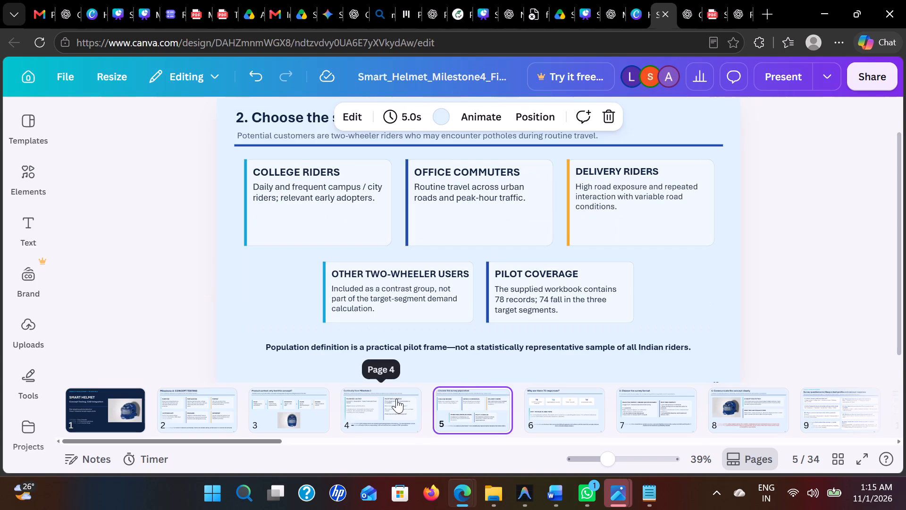
{"action": "left_click", "coordinate": [441, 350]}
{"action": "key", "text": "Delete"}
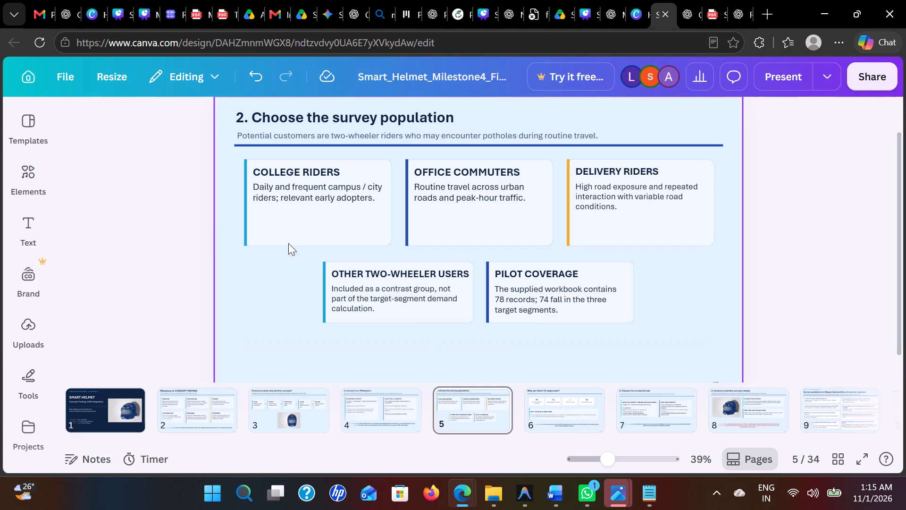
Group the five rider and pilot coverage cards on slide 5 and move them slightly down to balance the spacing.
{"action": "left_click_drag", "start_coordinate": [177, 147], "coordinate": [777, 370]}
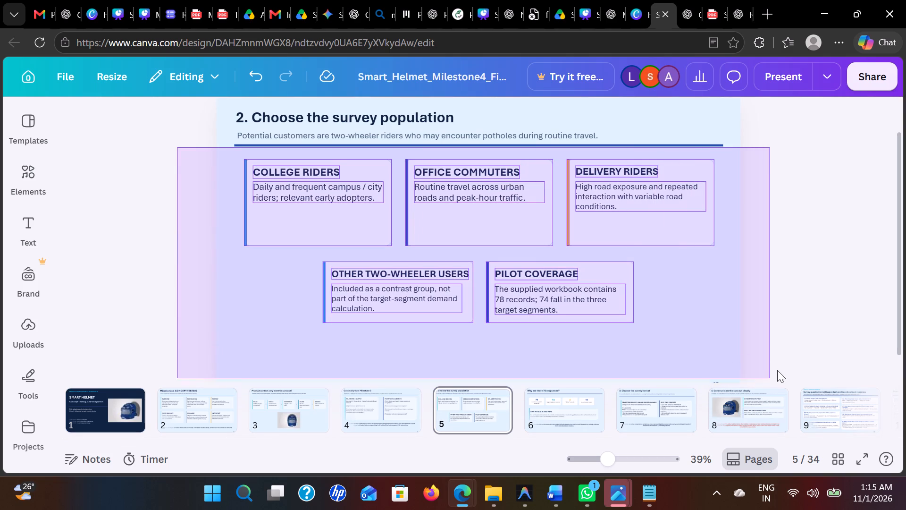
{"action": "left_click_drag", "start_coordinate": [777, 370], "coordinate": [810, 341]}
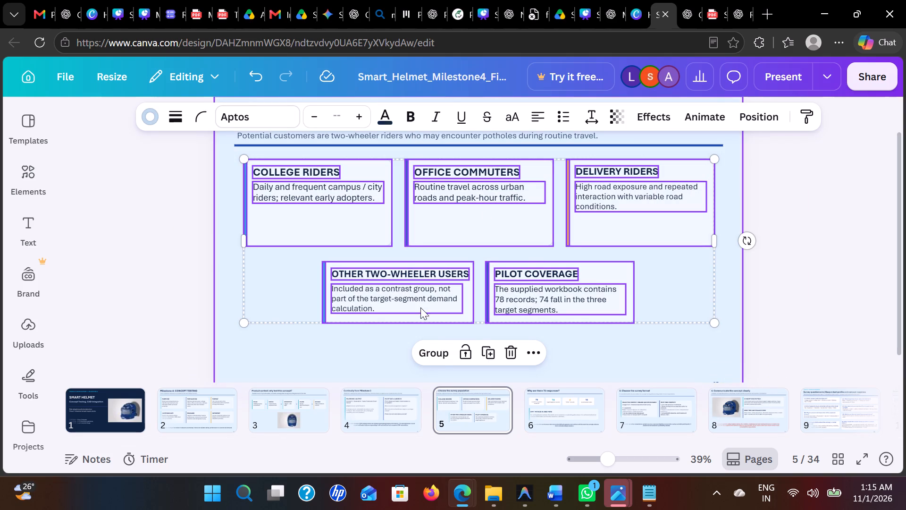
{"action": "left_click", "coordinate": [434, 352]}
{"action": "left_click_drag", "start_coordinate": [477, 258], "coordinate": [477, 263]}
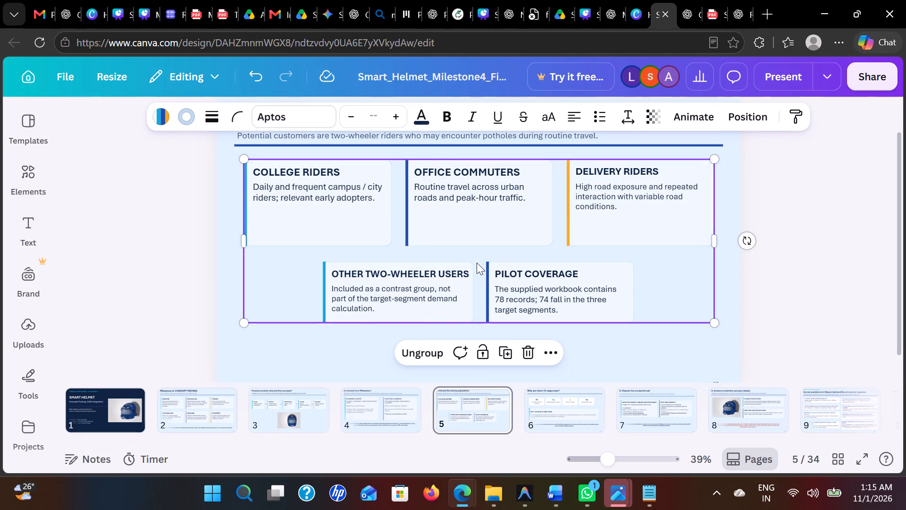
{"action": "left_click_drag", "start_coordinate": [477, 263], "coordinate": [478, 278]}
{"action": "left_click", "coordinate": [763, 224]}
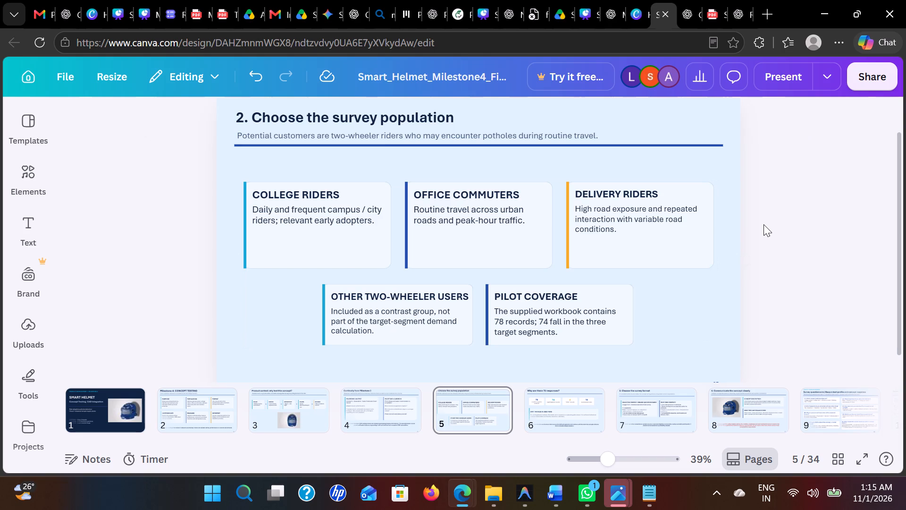
Delete the bold "Important: the four CAD configurations" note beneath the cards on slide 4.
{"action": "key", "text": "Left"}
{"action": "left_click", "coordinate": [501, 338]}
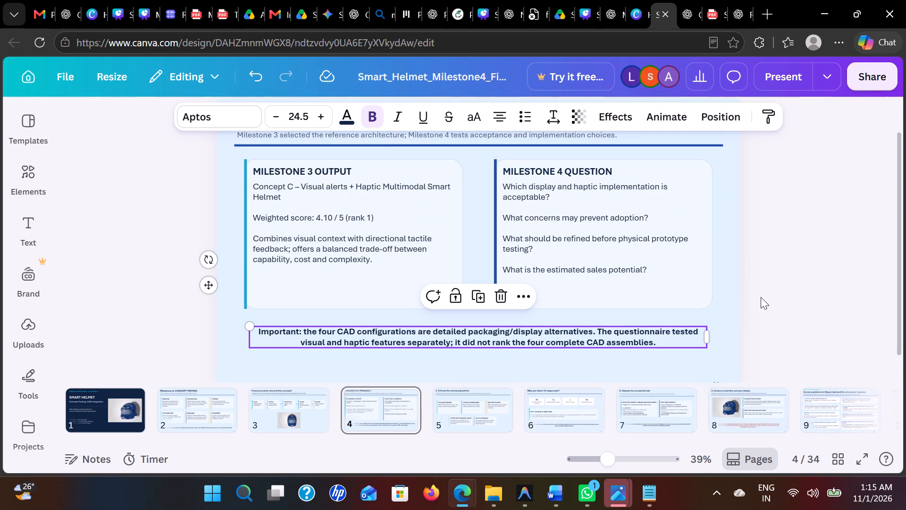
{"action": "key", "text": "Delete"}
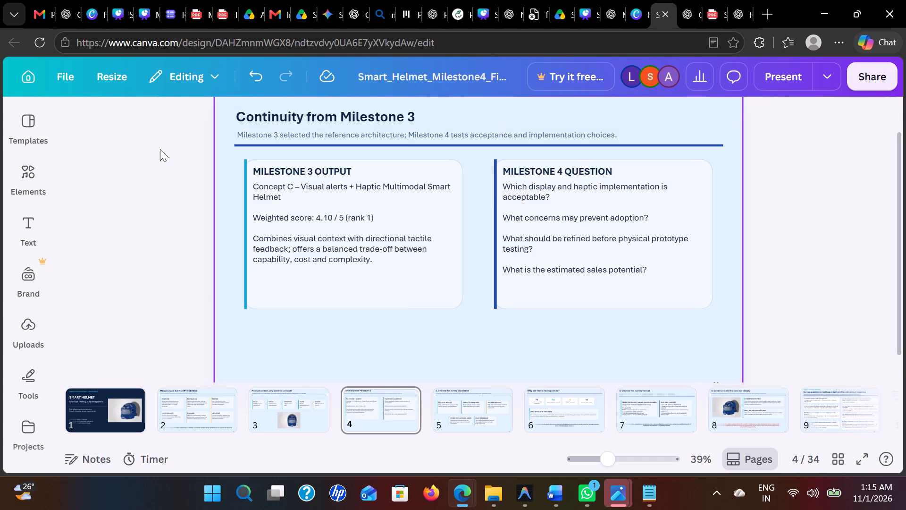
Group the Milestone 3 Output and Milestone 4 Question cards on slide 4 and move them down into the freed space.
{"action": "left_click_drag", "start_coordinate": [160, 149], "coordinate": [839, 348]}
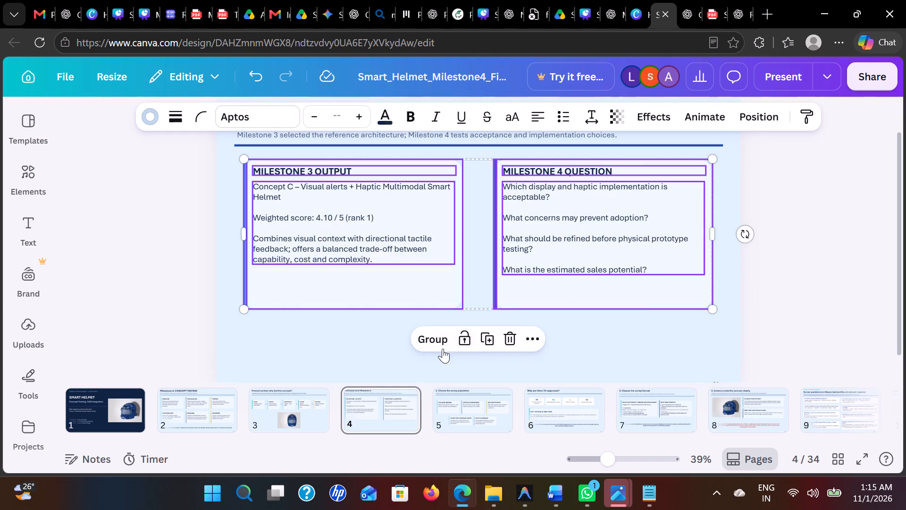
{"action": "left_click", "coordinate": [440, 346]}
{"action": "left_click_drag", "start_coordinate": [479, 267], "coordinate": [477, 290]}
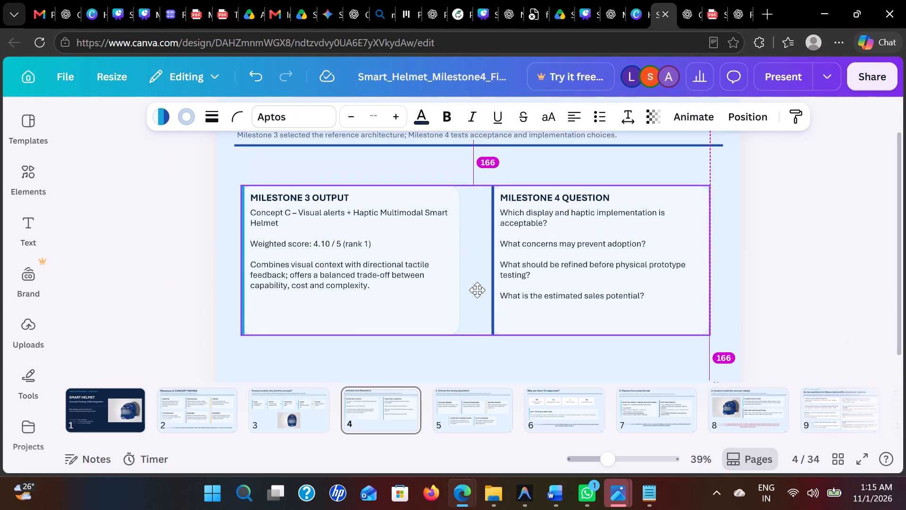
{"action": "left_click_drag", "start_coordinate": [477, 290], "coordinate": [476, 288]}
{"action": "left_click", "coordinate": [770, 211]}
Review the text and layout of slide 6, "Why are there 78 responses?", and slide 7, "3. Choose the survey format".
{"action": "key", "text": "Right"}
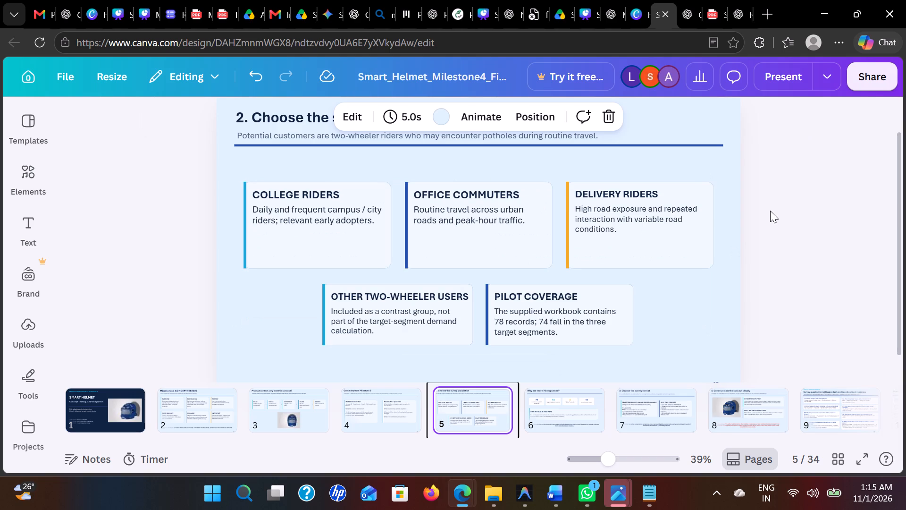
{"action": "key", "text": "Right"}
{"action": "scroll", "coordinate": [770, 211], "scroll_direction": "up", "scroll_amount": 1}
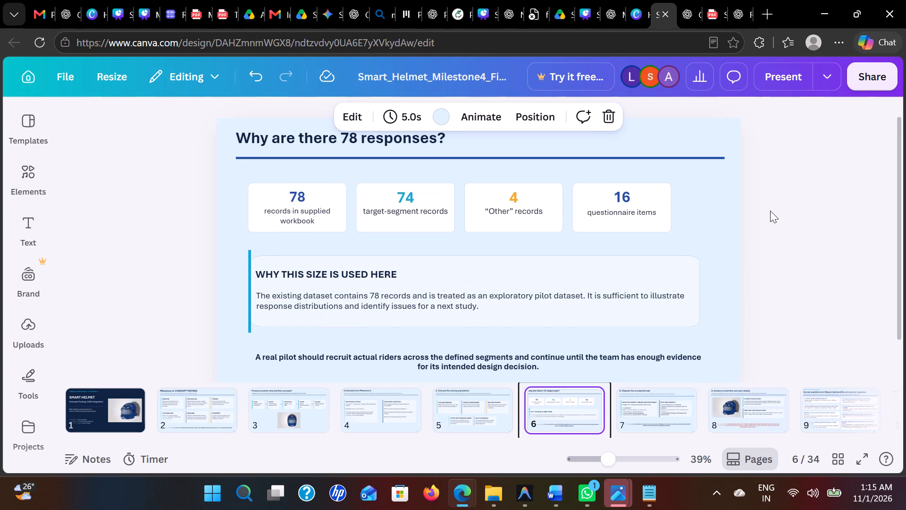
{"action": "scroll", "coordinate": [770, 211], "scroll_direction": "up", "scroll_amount": 1}
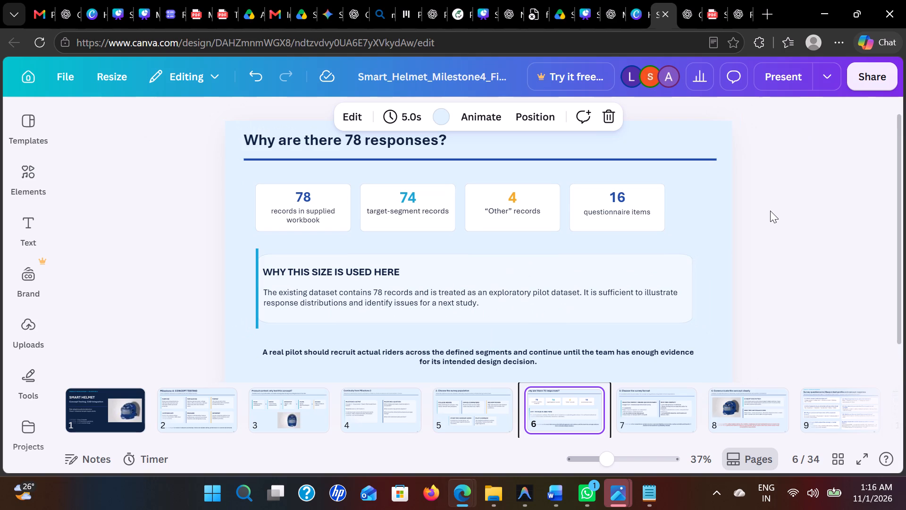
{"action": "scroll", "coordinate": [770, 211], "scroll_direction": "down", "scroll_amount": 1}
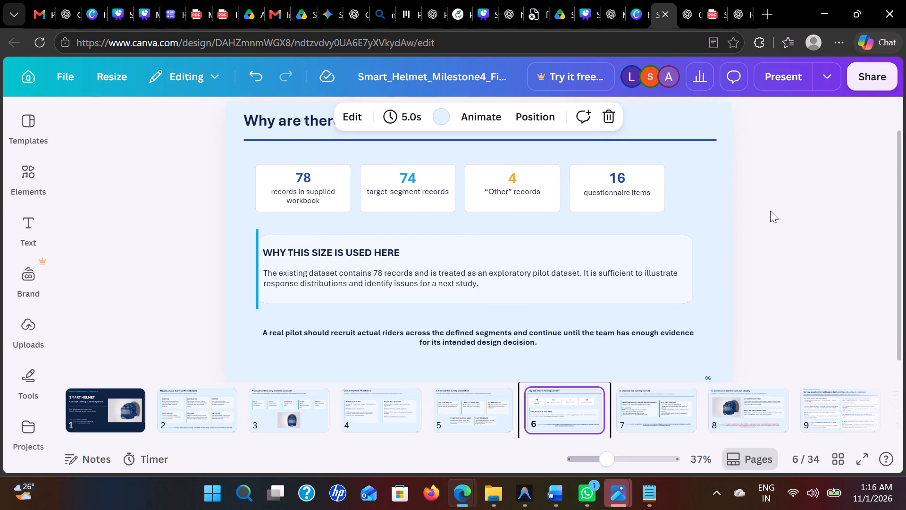
{"action": "scroll", "coordinate": [770, 211], "scroll_direction": "down", "scroll_amount": 1}
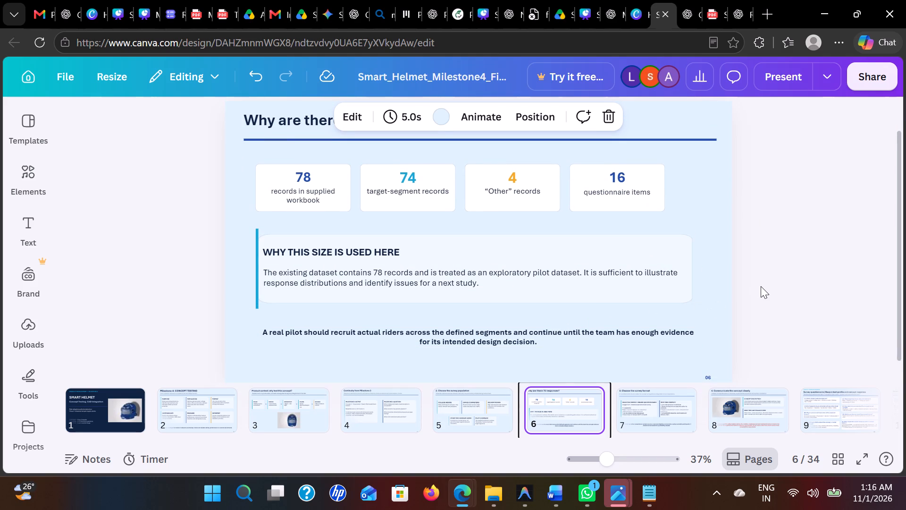
{"action": "key", "text": "Right"}
{"action": "scroll", "coordinate": [761, 286], "scroll_direction": "up", "scroll_amount": 1}
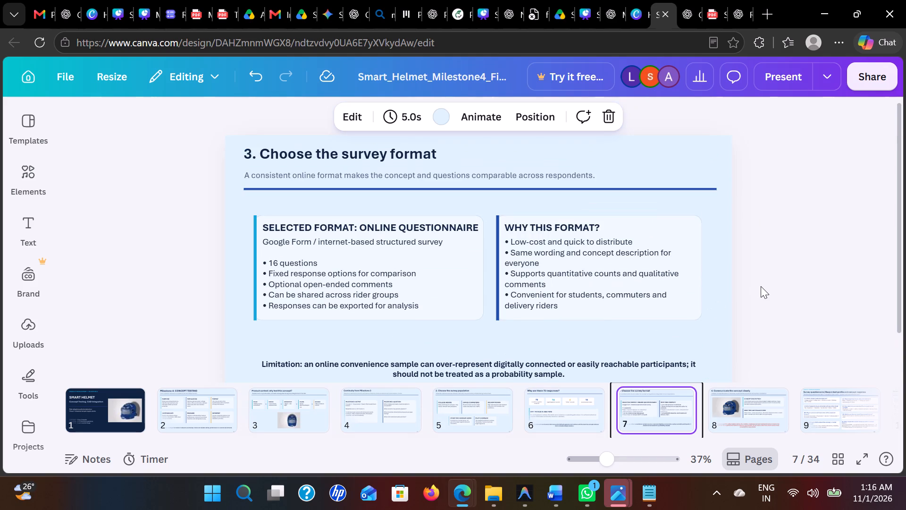
{"action": "scroll", "coordinate": [761, 286], "scroll_direction": "up", "scroll_amount": 1}
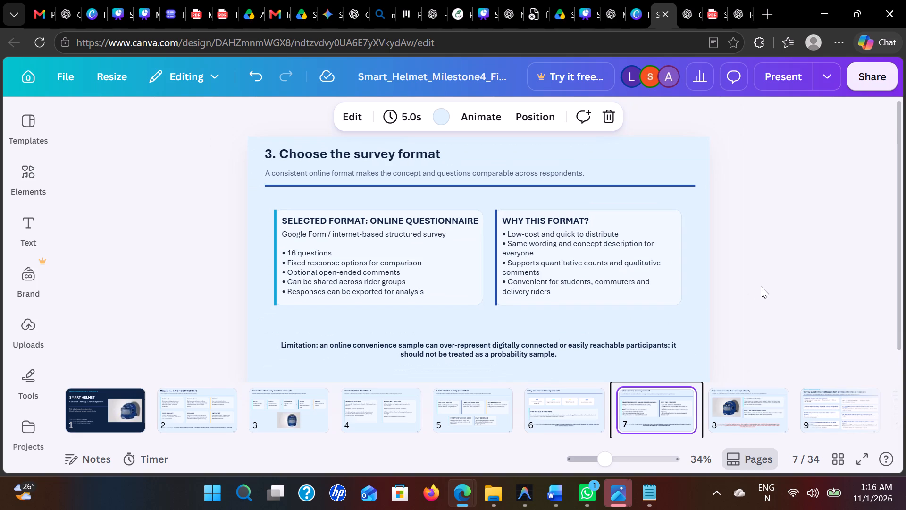
{"action": "key", "text": "Left"}
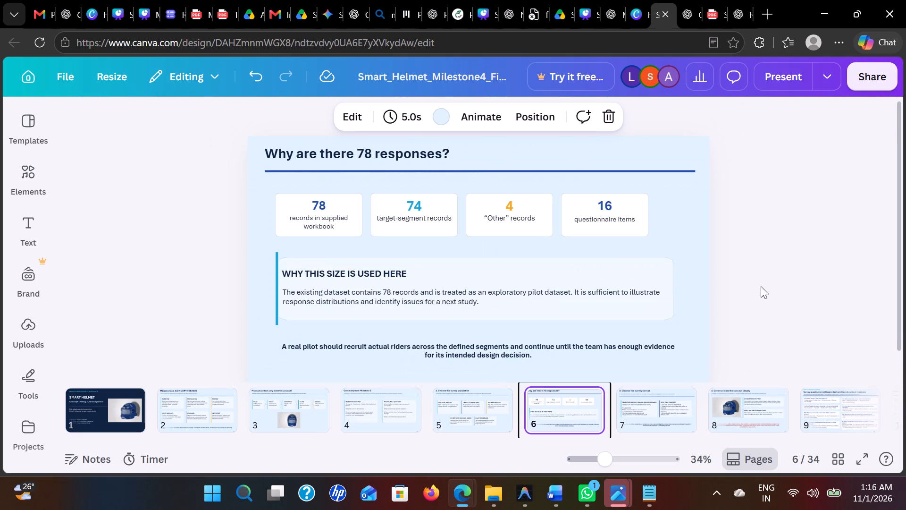
{"action": "key", "text": "Right"}
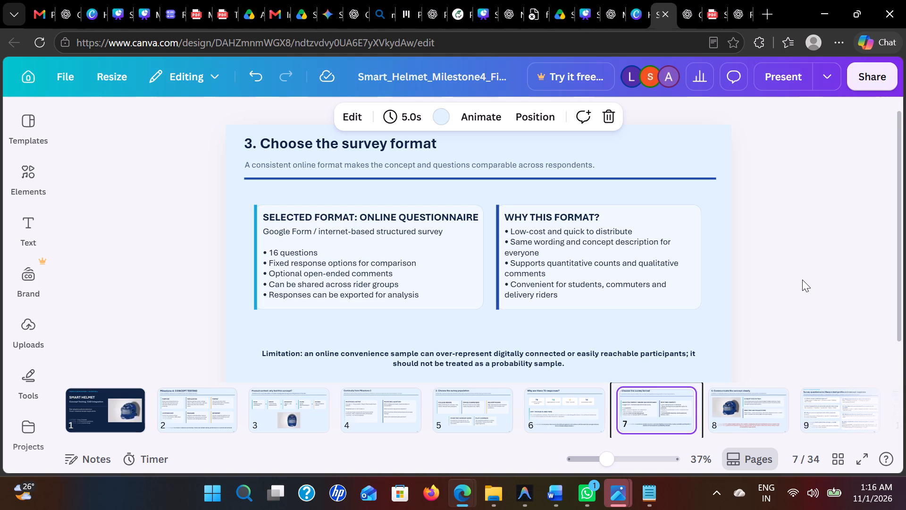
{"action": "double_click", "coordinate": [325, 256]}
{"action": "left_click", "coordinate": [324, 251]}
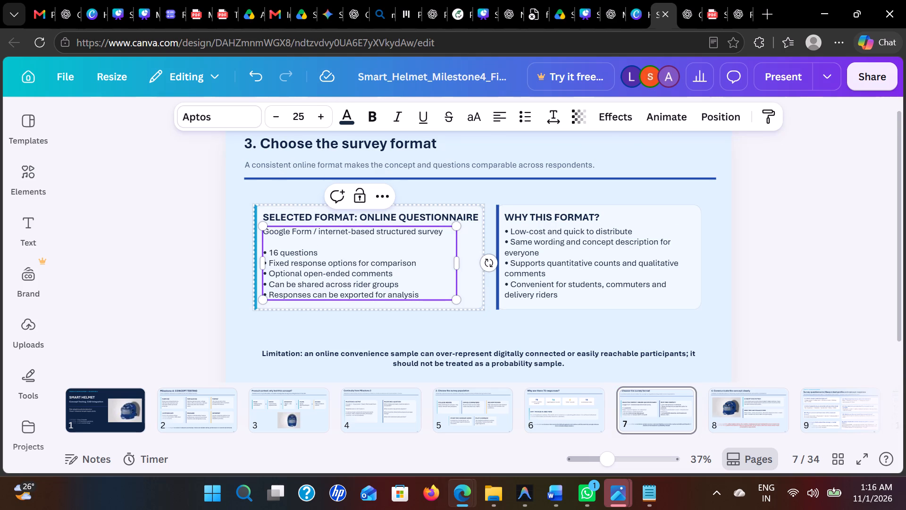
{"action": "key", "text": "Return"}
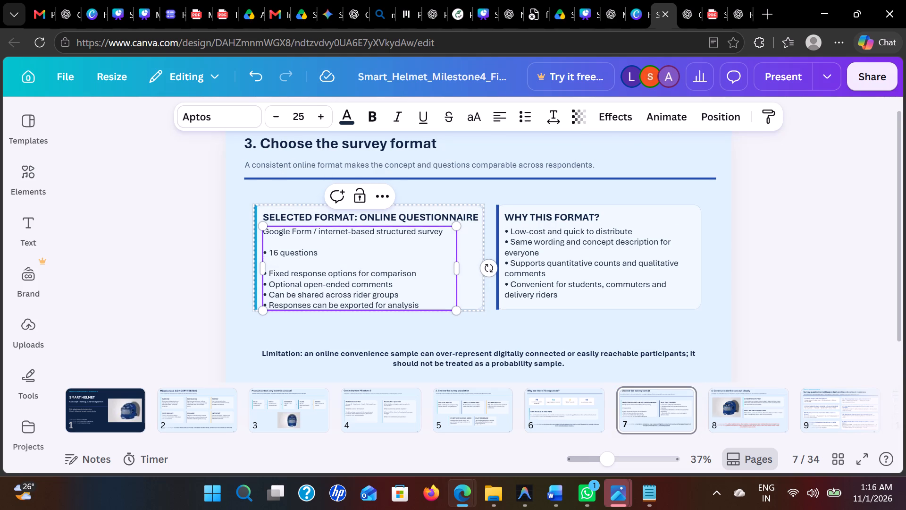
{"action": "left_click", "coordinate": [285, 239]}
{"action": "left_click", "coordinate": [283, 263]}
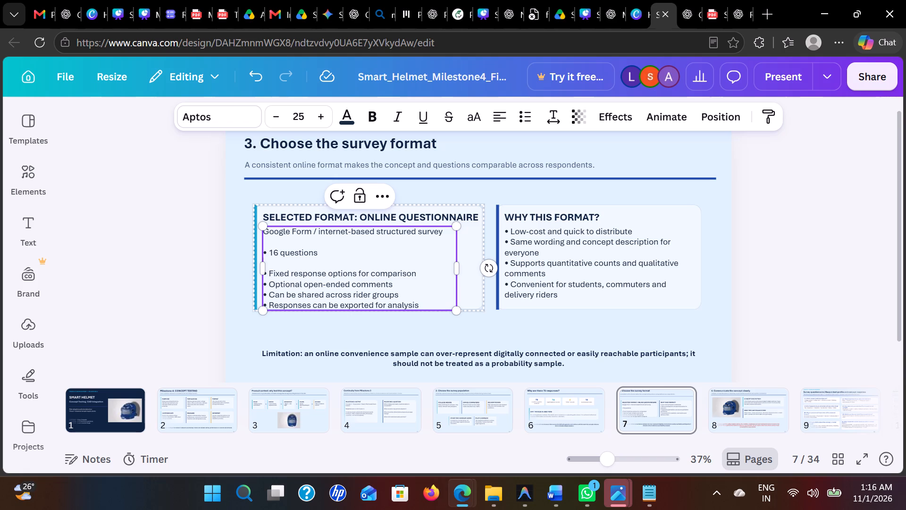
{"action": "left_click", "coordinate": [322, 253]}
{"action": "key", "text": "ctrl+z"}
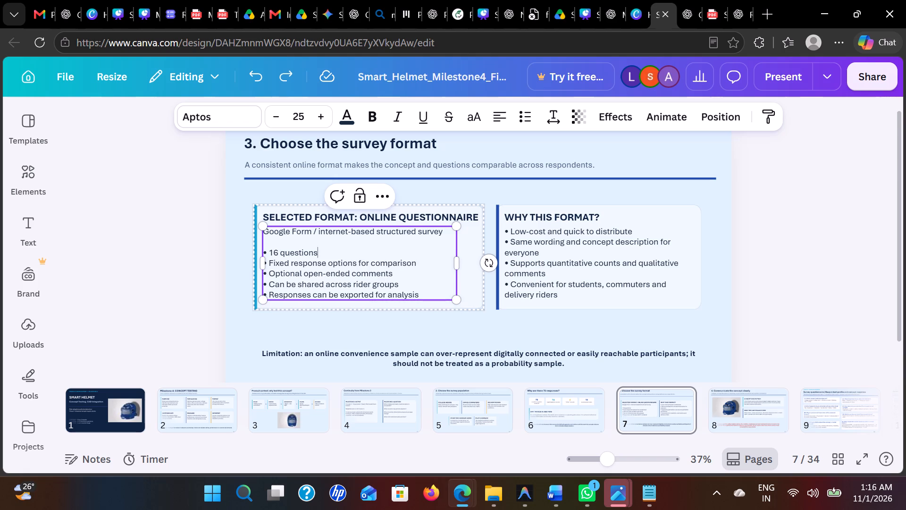
Add the bullet "Includes the Final CAD Models" below "16 questions" in slide 7's online questionnaire card, reusing the existing bullet character.
{"action": "left_click_drag", "start_coordinate": [269, 254], "coordinate": [265, 254]}
{"action": "left_click_drag", "start_coordinate": [265, 254], "coordinate": [262, 253]}
{"action": "left_click", "coordinate": [289, 257]}
{"action": "left_click", "coordinate": [267, 253]}
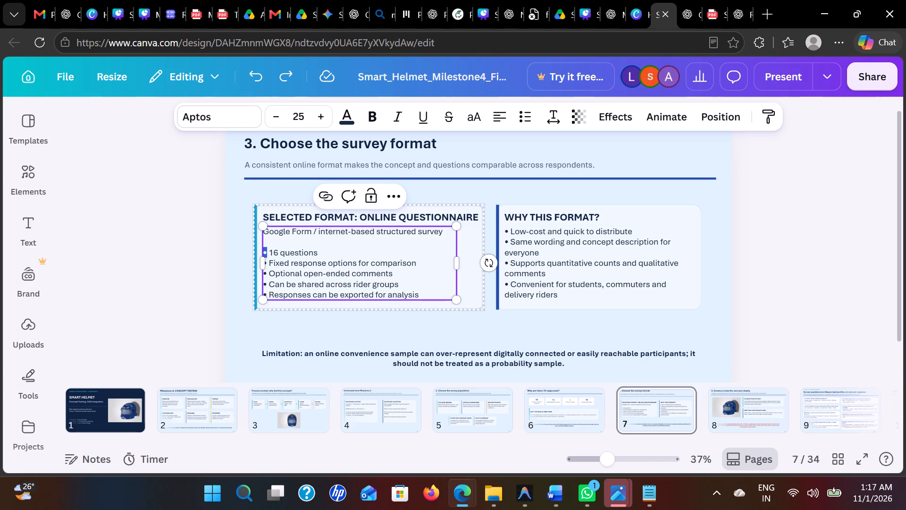
{"action": "key", "text": "ctrl+c"}
{"action": "left_click", "coordinate": [323, 254]}
{"action": "key", "text": "Return"}
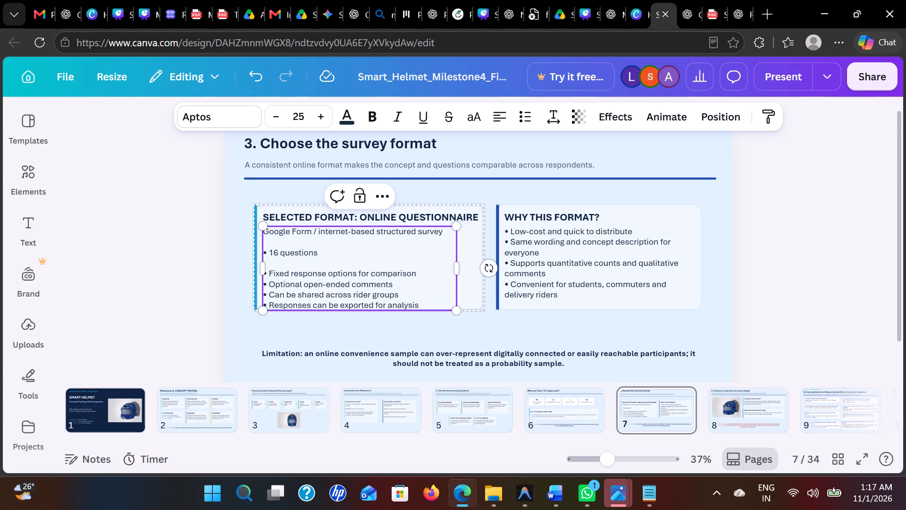
{"action": "key", "text": "ctrl+v"}
{"action": "type", "text": "ncl"}
{"action": "type", "text": "udes the"}
{"action": "key", "text": "space"}
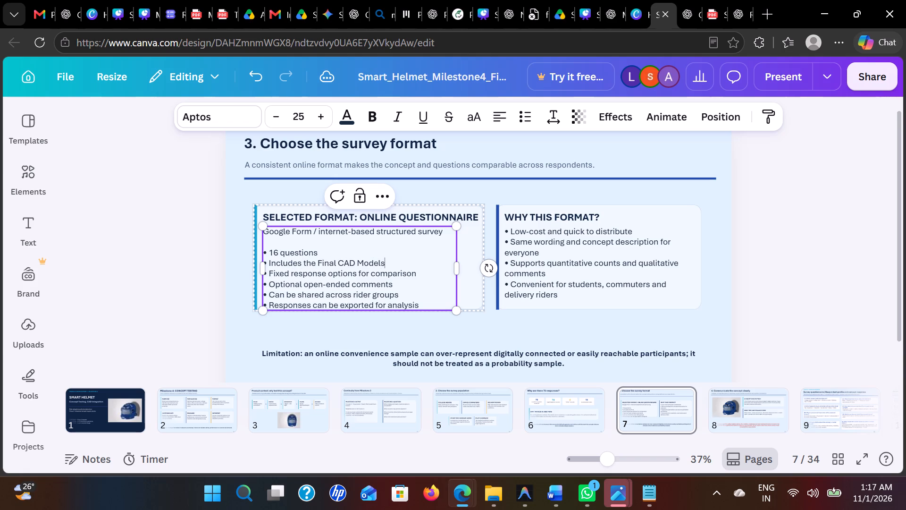
Extend the CAD bullet on slide 7 to "Includes the Final CAD Model Files for reference" and widen its text box slightly.
{"action": "key", "text": "BackSpace"}
{"action": "key", "text": "space"}
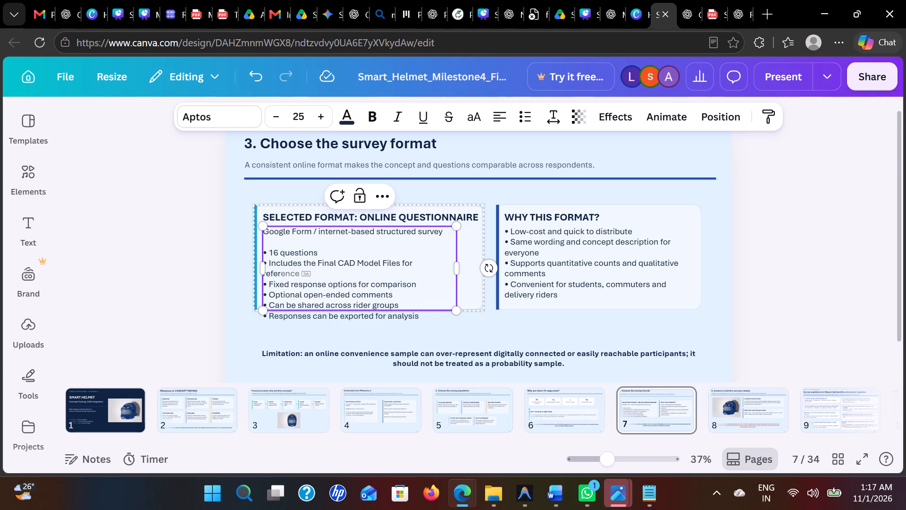
{"action": "key", "text": "Tab"}
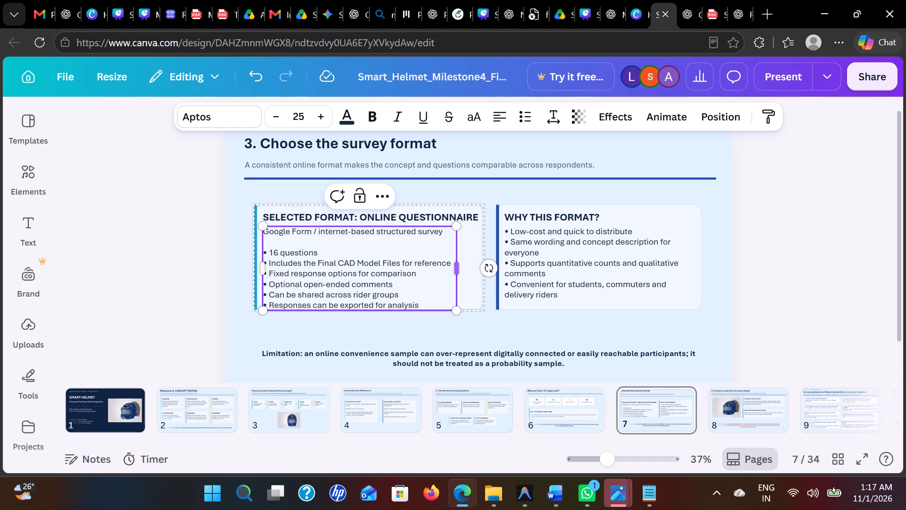
{"action": "left_click", "coordinate": [456, 269]}
{"action": "left_click_drag", "start_coordinate": [458, 269], "coordinate": [462, 269]}
{"action": "left_click", "coordinate": [749, 210]}
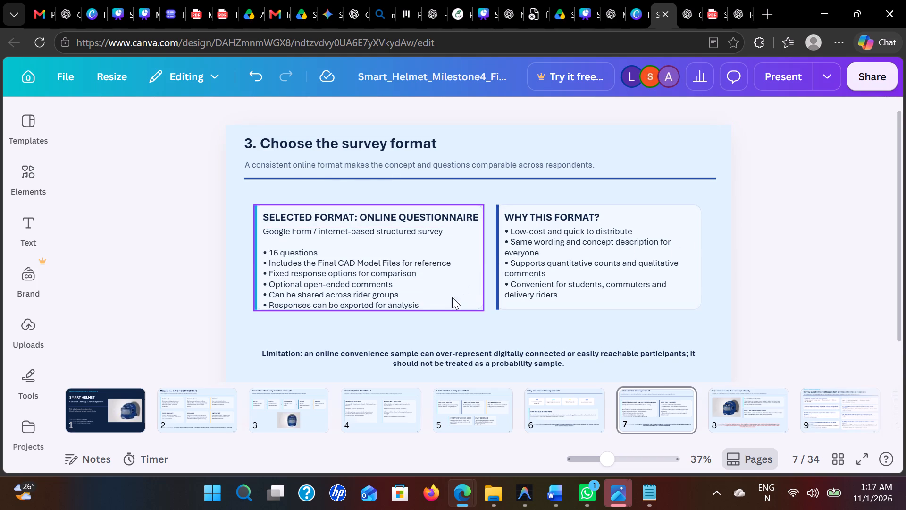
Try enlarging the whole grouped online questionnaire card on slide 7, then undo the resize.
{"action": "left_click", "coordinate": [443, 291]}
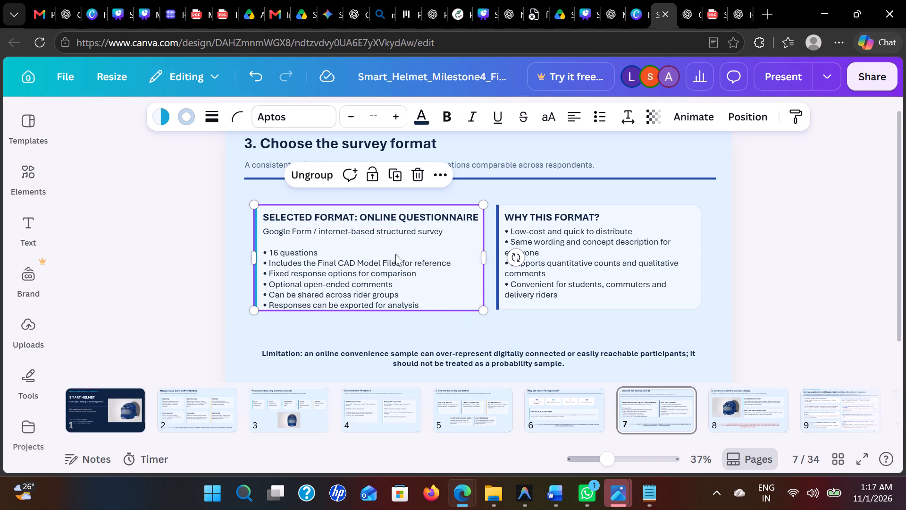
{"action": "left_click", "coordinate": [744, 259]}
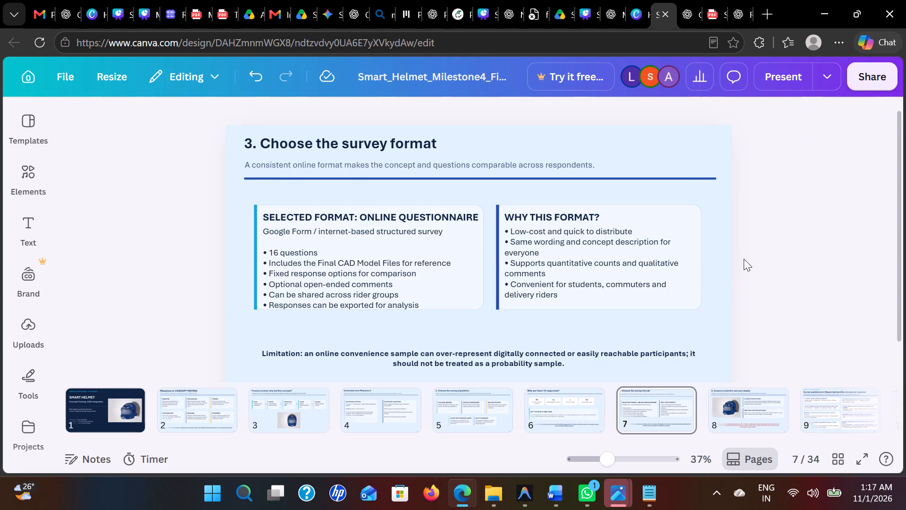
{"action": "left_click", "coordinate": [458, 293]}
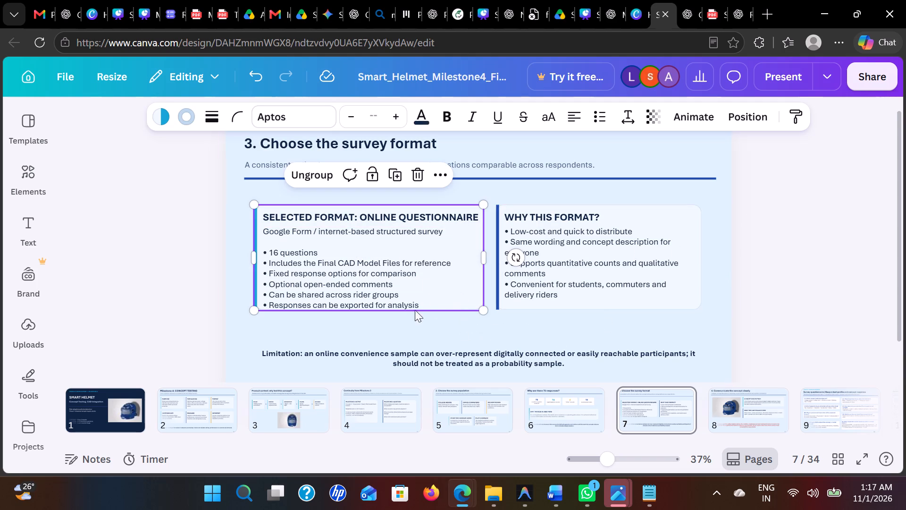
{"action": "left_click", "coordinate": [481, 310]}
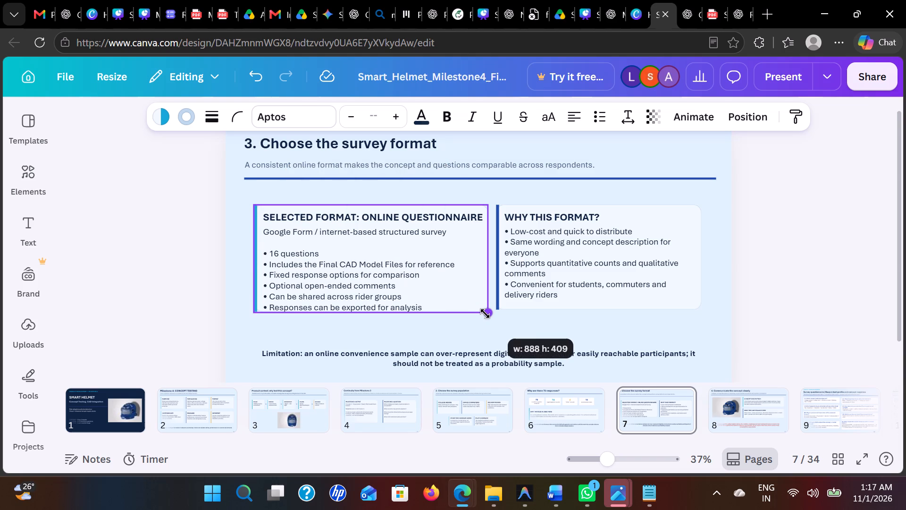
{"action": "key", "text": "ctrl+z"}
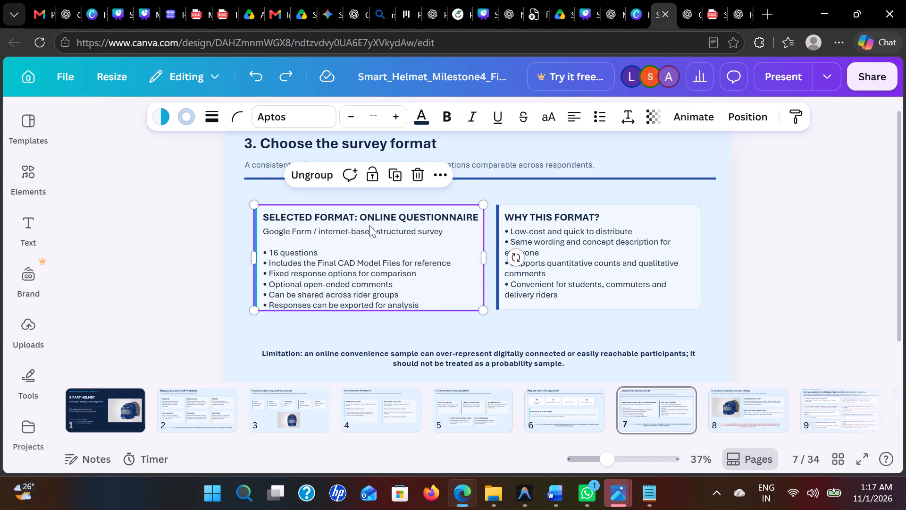
Ungroup the online questionnaire card and extend only its background downward to leave space below the last bullet.
{"action": "left_click", "coordinate": [310, 173]}
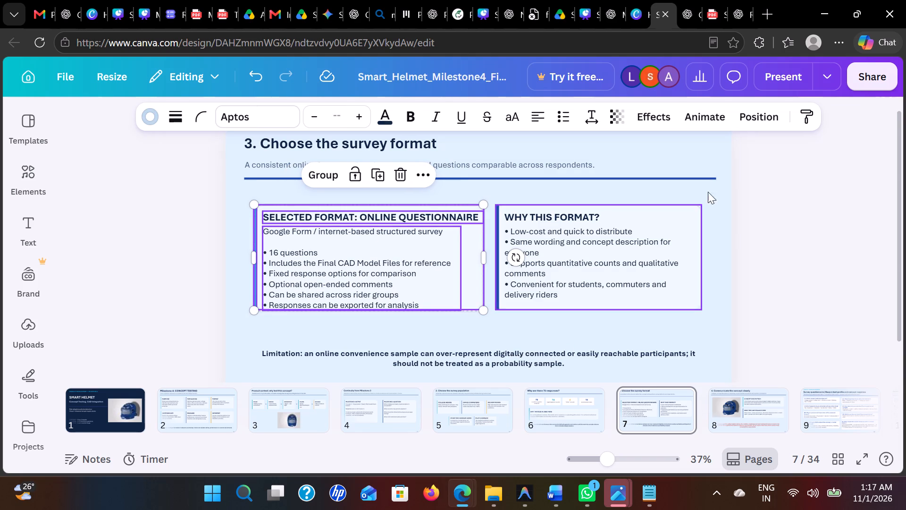
{"action": "left_click", "coordinate": [824, 193]}
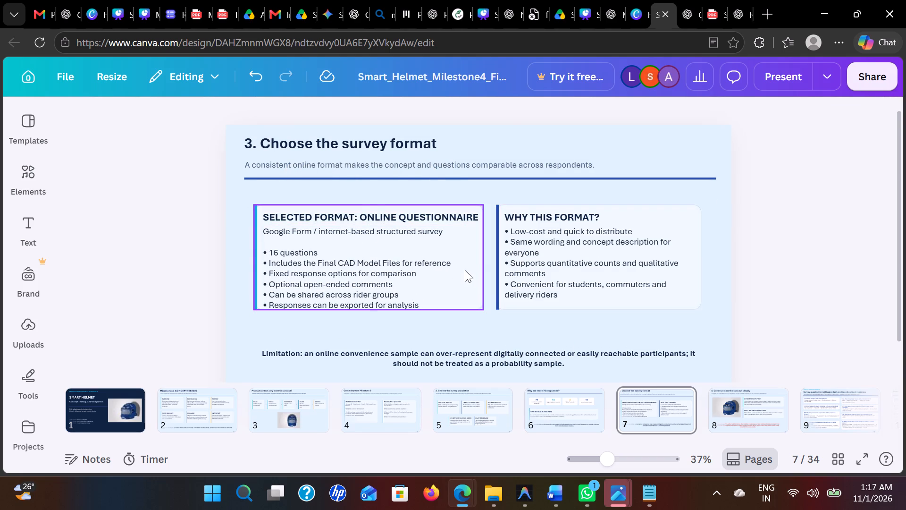
{"action": "left_click", "coordinate": [465, 270]}
{"action": "left_click_drag", "start_coordinate": [369, 310], "coordinate": [369, 314]}
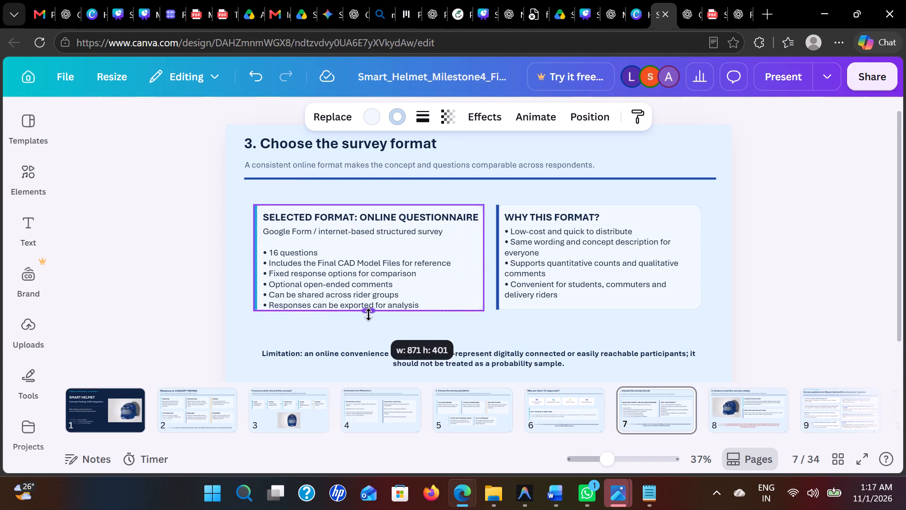
{"action": "left_click_drag", "start_coordinate": [369, 314], "coordinate": [369, 316]}
Ungroup the "Why this format?" card and extend its background downward to match the bottom edge of the online questionnaire card.
{"action": "left_click", "coordinate": [581, 298]}
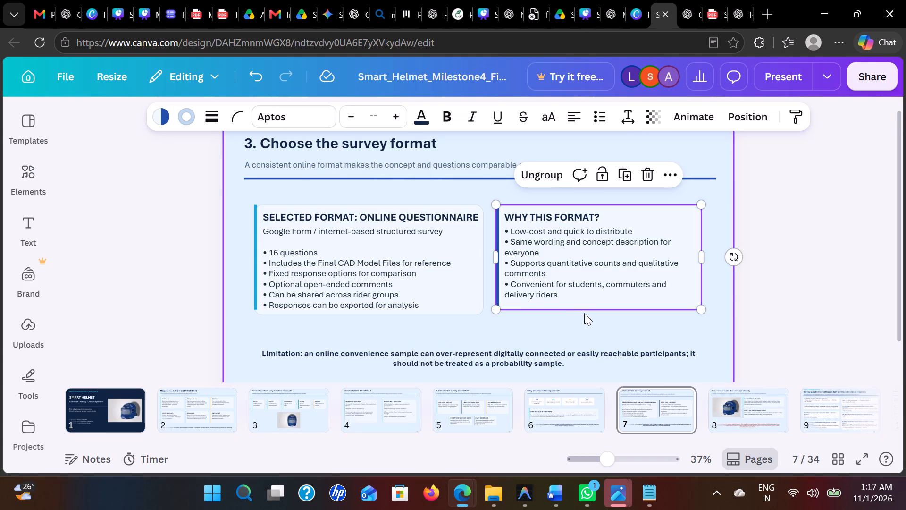
{"action": "left_click", "coordinate": [544, 171]}
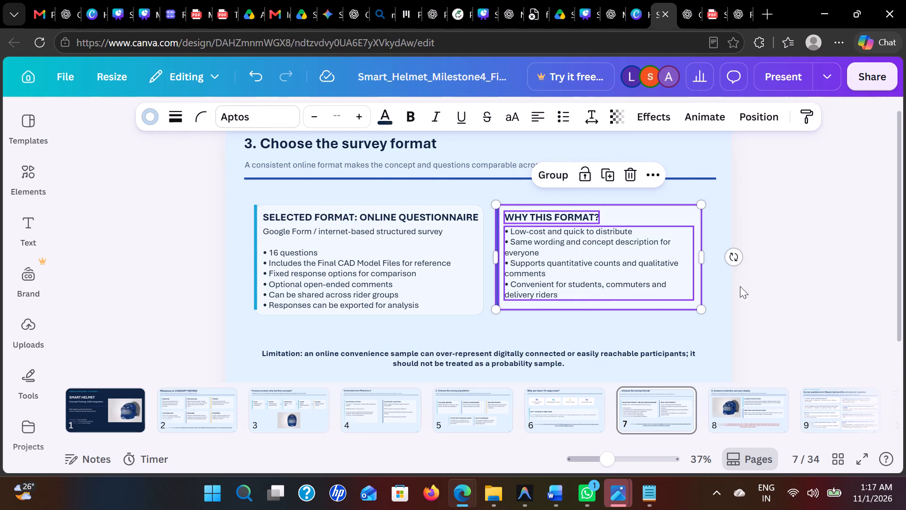
{"action": "left_click", "coordinate": [782, 244]}
{"action": "left_click", "coordinate": [675, 303]}
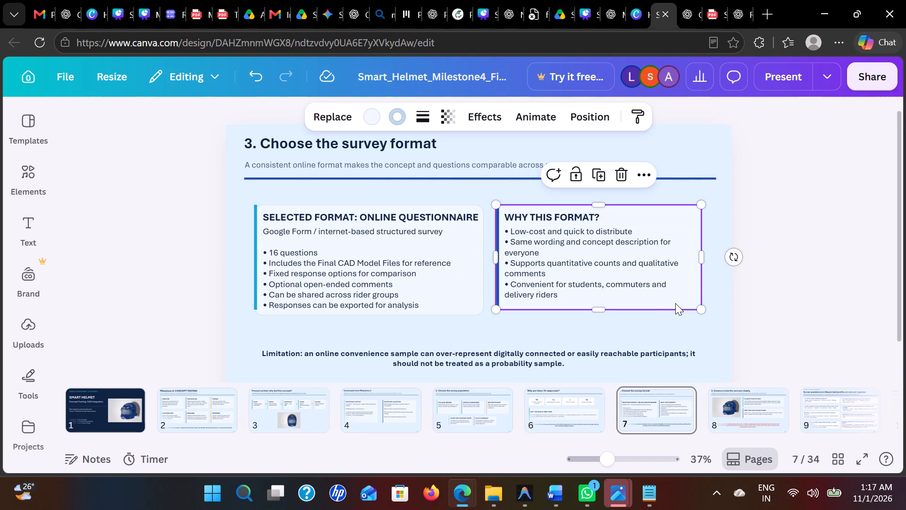
{"action": "left_click", "coordinate": [602, 311]}
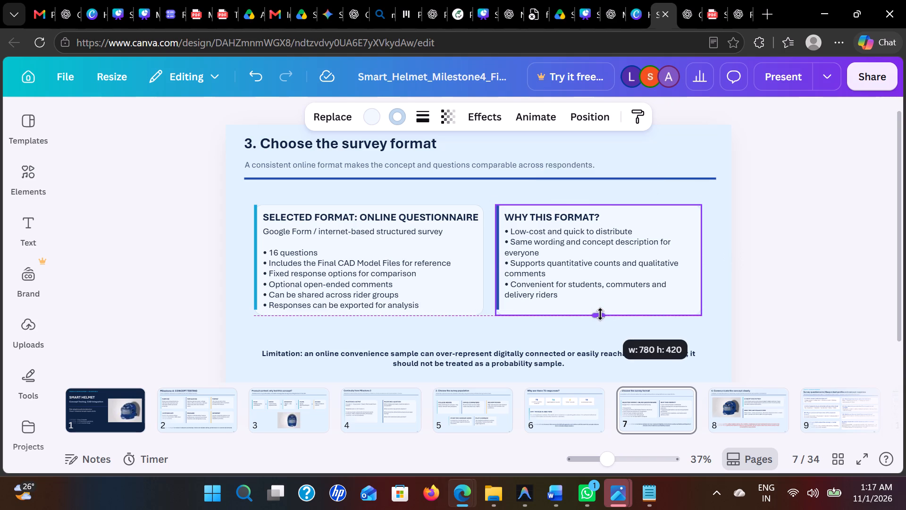
{"action": "left_click", "coordinate": [604, 311]}
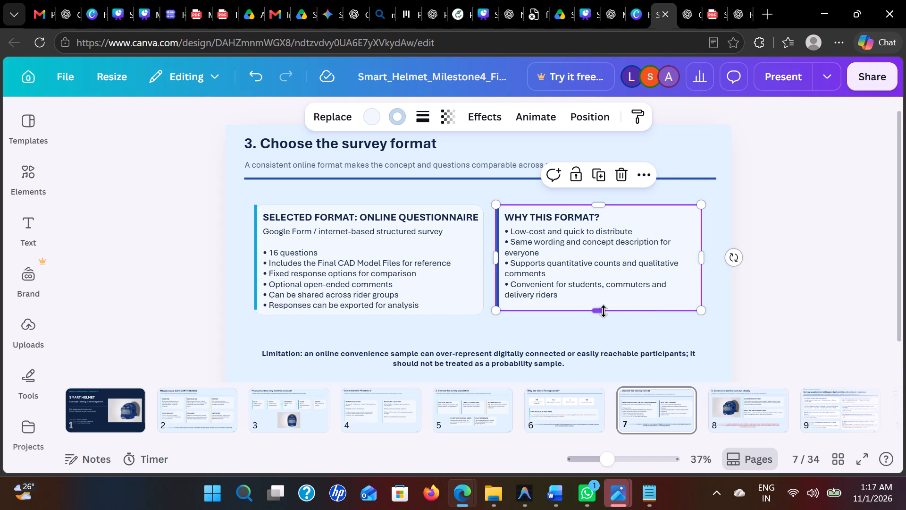
{"action": "left_click", "coordinate": [775, 261]}
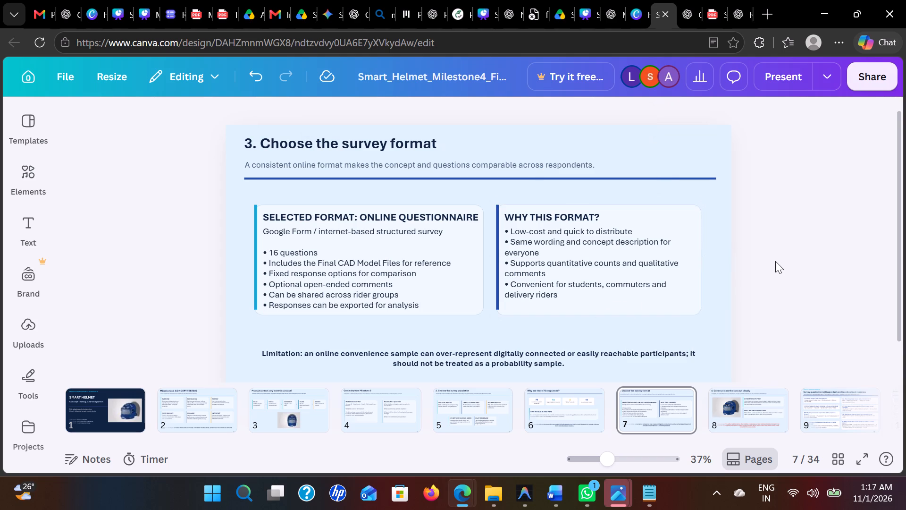
{"action": "scroll", "coordinate": [775, 261], "scroll_direction": "down", "scroll_amount": 1}
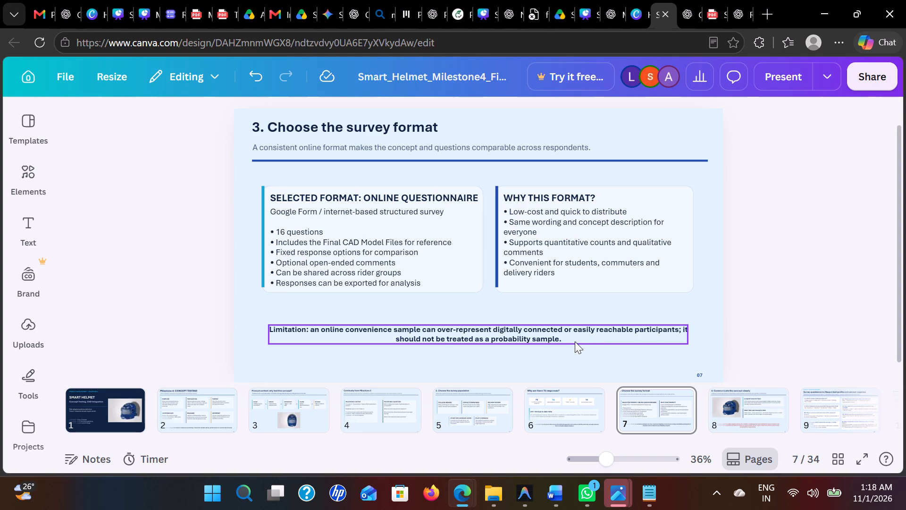
{"action": "key", "text": "Delete"}
{"action": "left_click", "coordinate": [569, 339]}
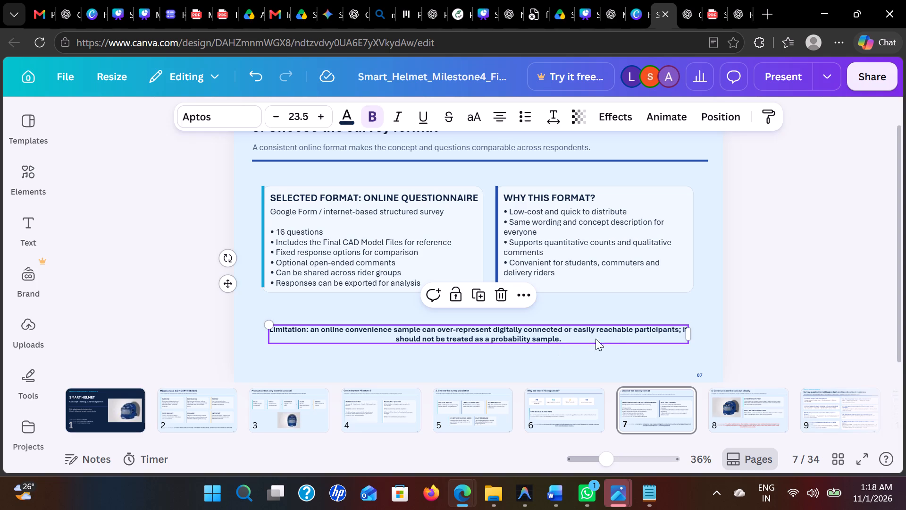
{"action": "left_click", "coordinate": [589, 340]}
{"action": "left_click", "coordinate": [638, 339]}
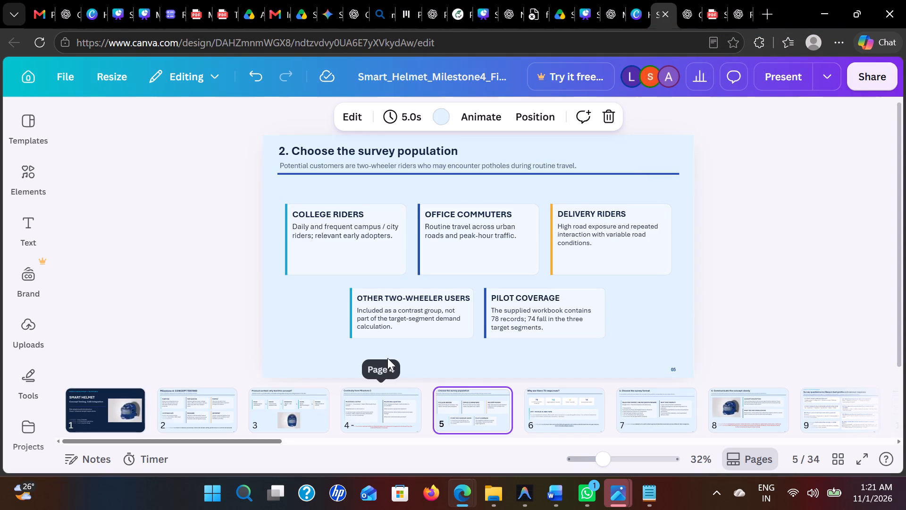
{"action": "left_click", "coordinate": [387, 358]}
{"action": "key", "text": "ctrl+v"}
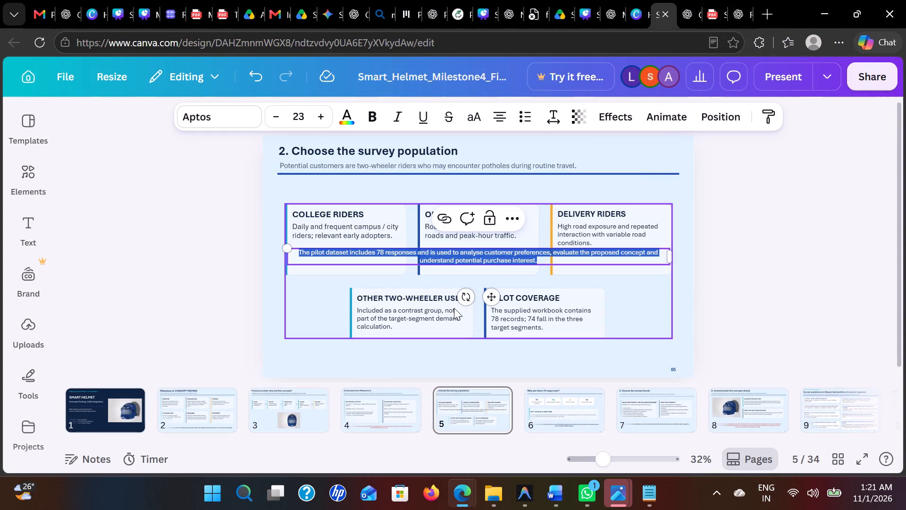
Make the pasted pilot dataset note on slide 5 bold and colour it the same red as slide 4's note.
{"action": "left_click", "coordinate": [371, 117]}
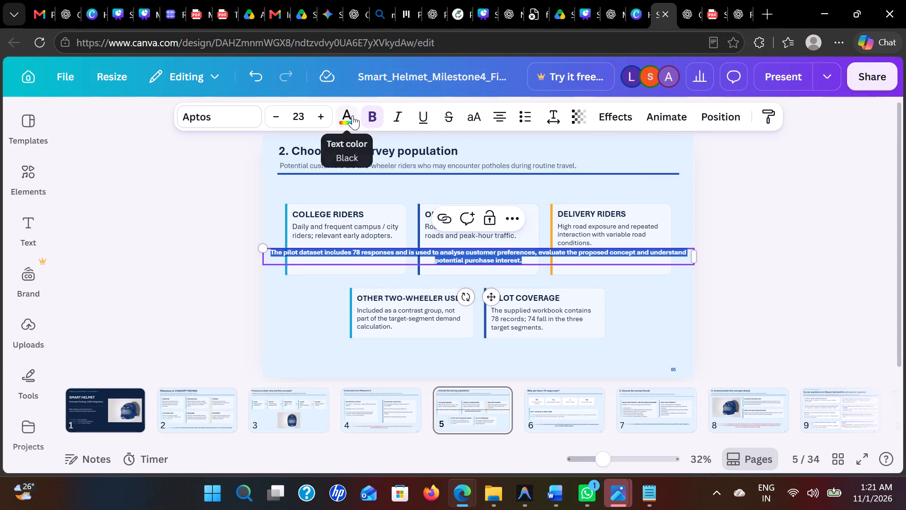
{"action": "left_click", "coordinate": [352, 115]}
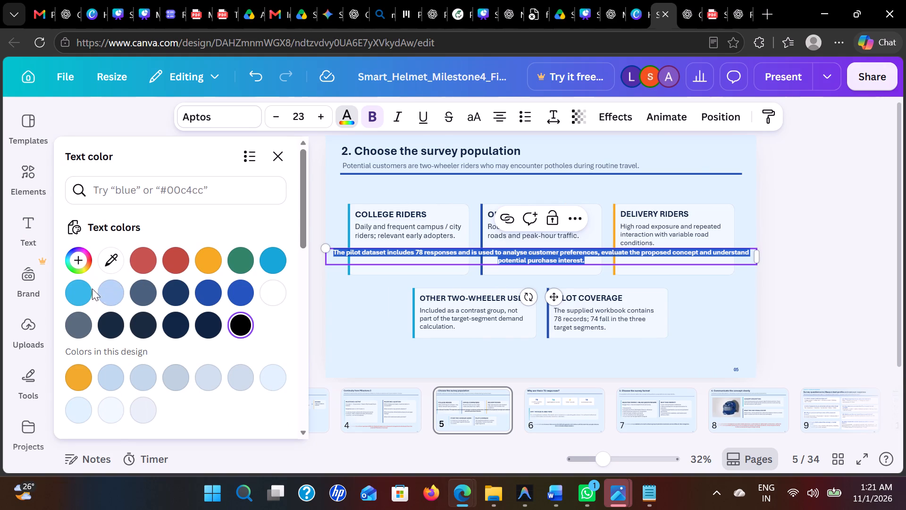
{"action": "left_click", "coordinate": [181, 260]}
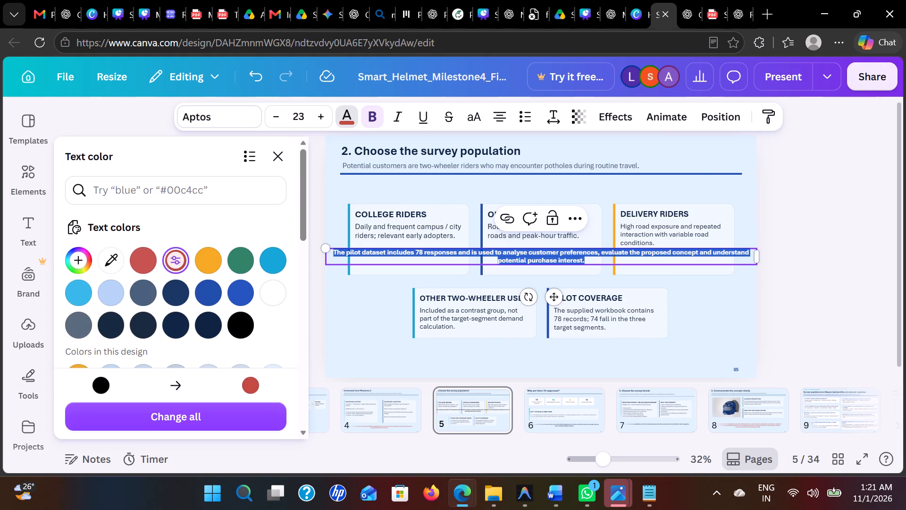
Move the pilot dataset note on slide 5 to just beneath the lower row of cards.
{"action": "left_click_drag", "start_coordinate": [558, 302], "coordinate": [557, 391]}
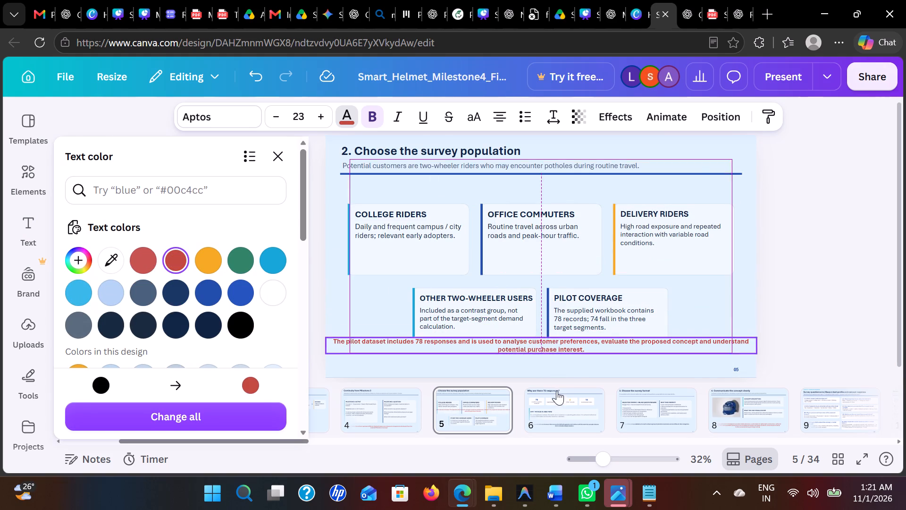
{"action": "left_click_drag", "start_coordinate": [557, 391], "coordinate": [556, 398]}
{"action": "left_click", "coordinate": [806, 268]}
Review slides 6 to 11 of the final presentation, including the notes at their bottom edges.
{"action": "key", "text": "Right"}
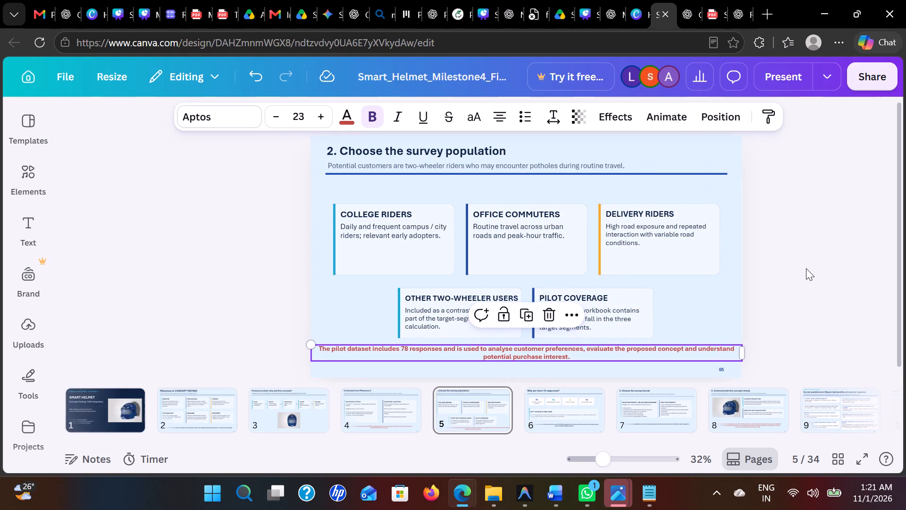
{"action": "left_click", "coordinate": [585, 408]}
{"action": "key", "text": "Right"}
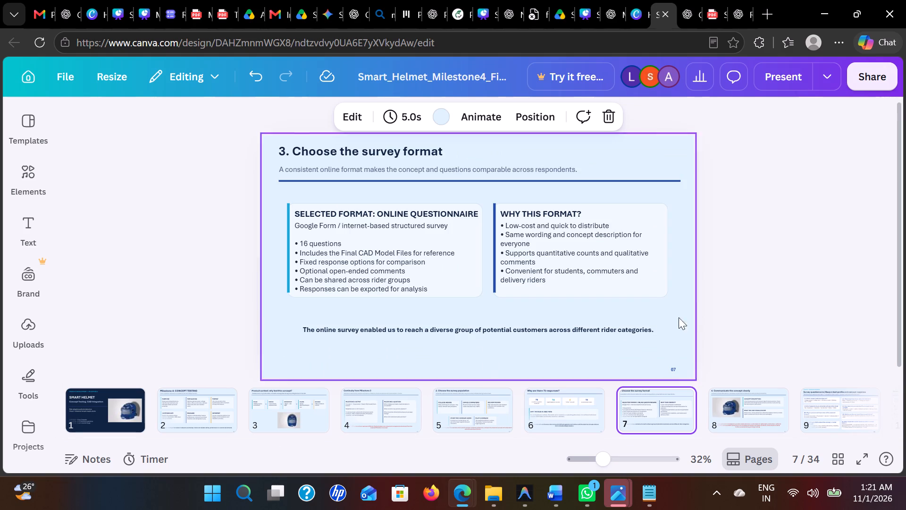
{"action": "left_click", "coordinate": [751, 279]}
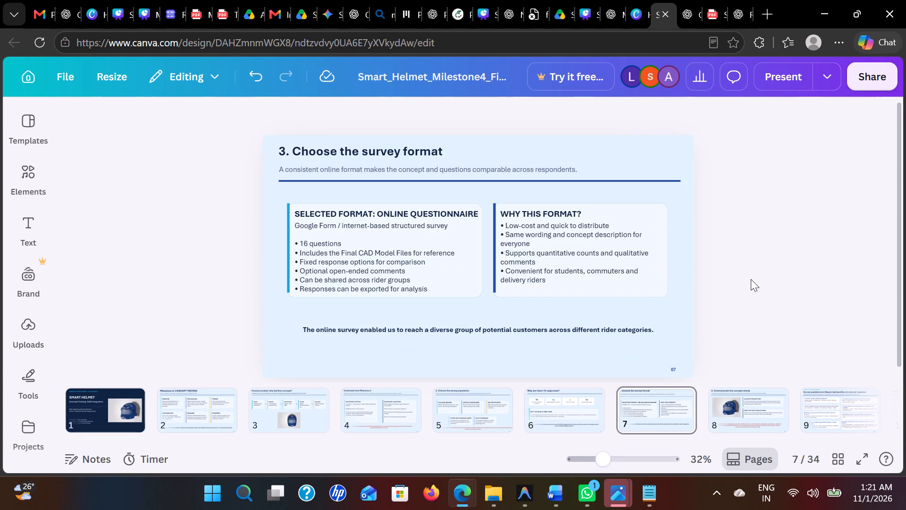
{"action": "key", "text": "Right"}
{"action": "key", "text": "Right"}
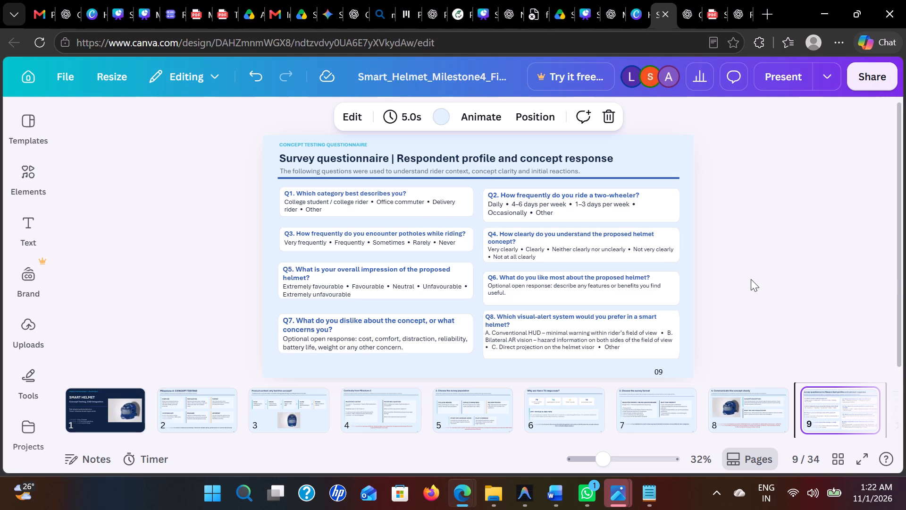
{"action": "key", "text": "Right"}
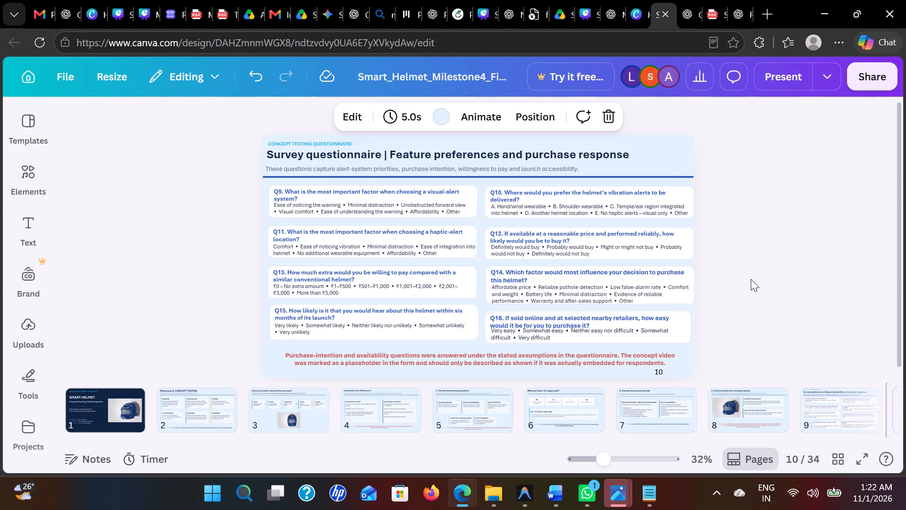
{"action": "key", "text": "Right"}
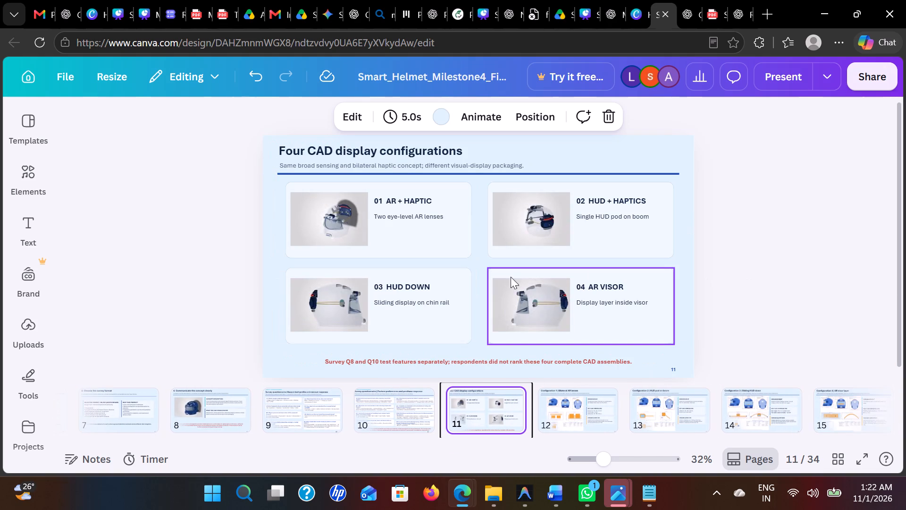
Delete the red survey Q8 and Q10 note below the four cards on slide 11.
{"action": "scroll", "coordinate": [478, 259], "scroll_direction": "down", "scroll_amount": 1}
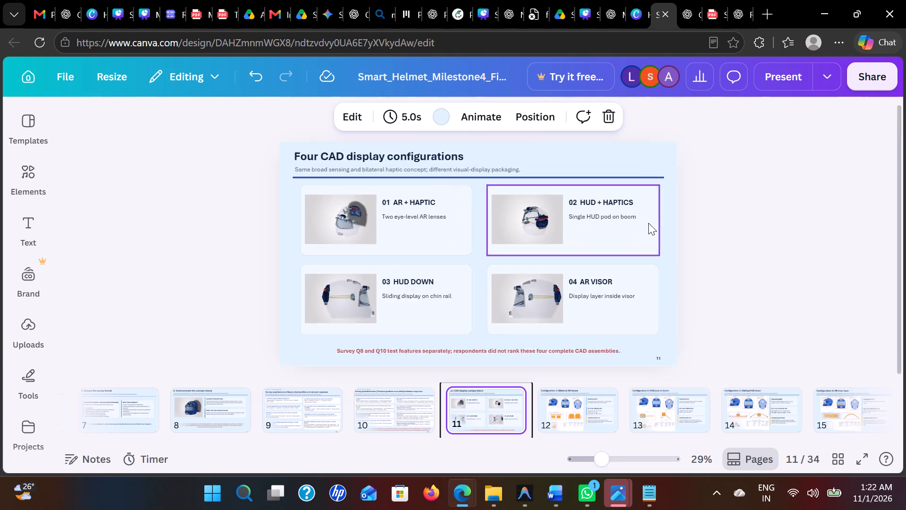
{"action": "left_click", "coordinate": [447, 352]}
{"action": "key", "text": "Delete"}
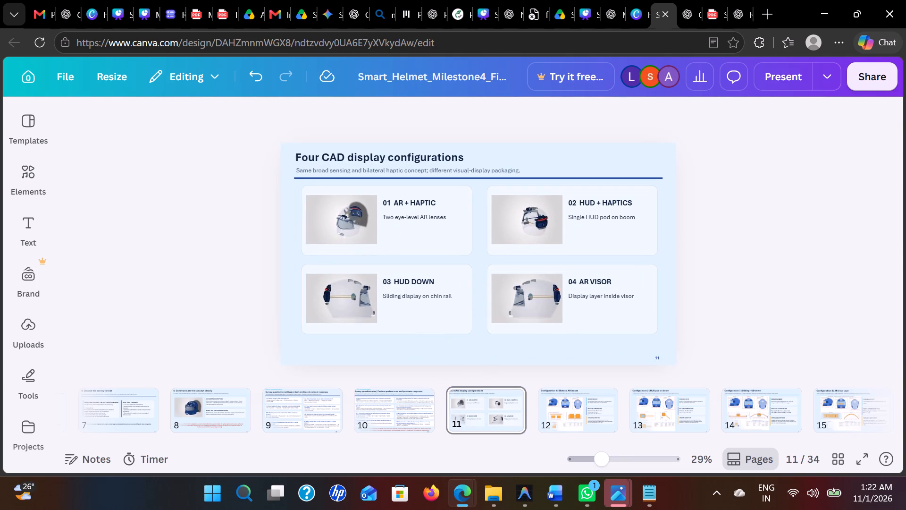
Group the four CAD configuration cards on slide 11, move them down towards the slide's bottom edge, and ungroup them.
{"action": "left_click_drag", "start_coordinate": [234, 182], "coordinate": [695, 351]}
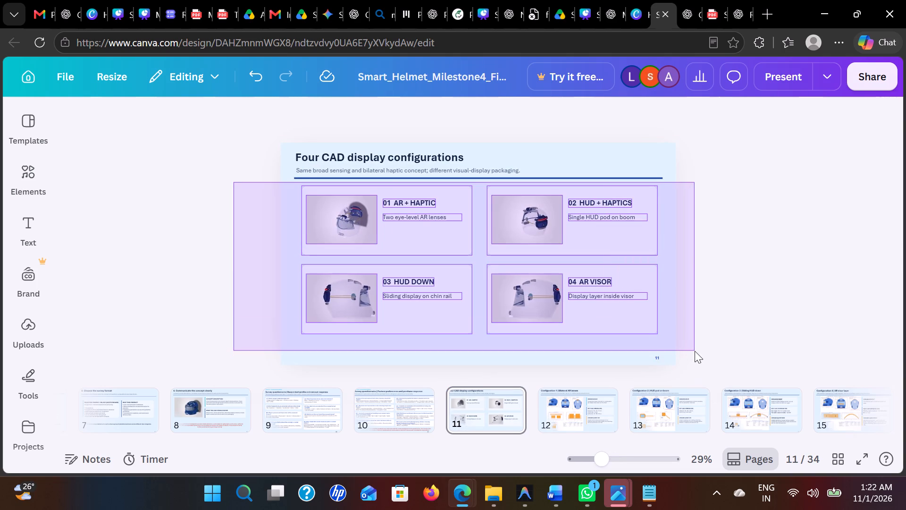
{"action": "left_click_drag", "start_coordinate": [695, 351], "coordinate": [696, 350]}
{"action": "left_click", "coordinate": [430, 154]}
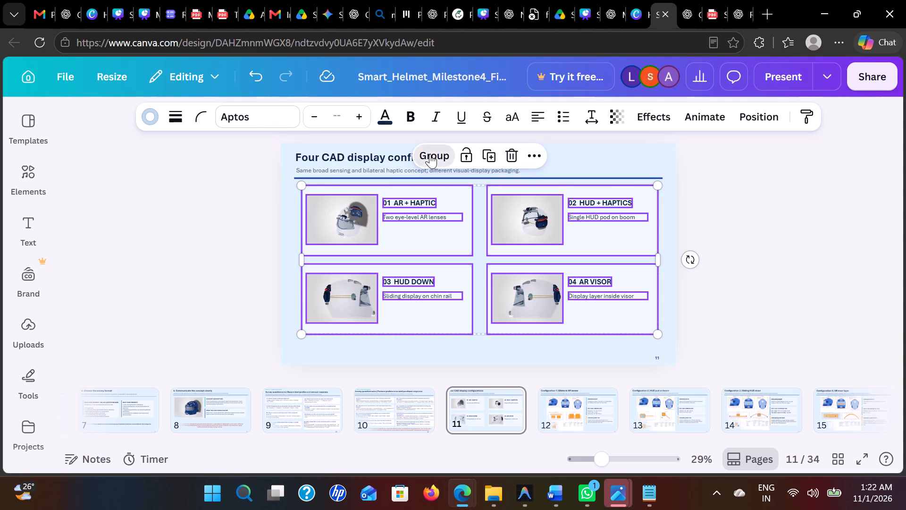
{"action": "left_click_drag", "start_coordinate": [483, 246], "coordinate": [482, 263]}
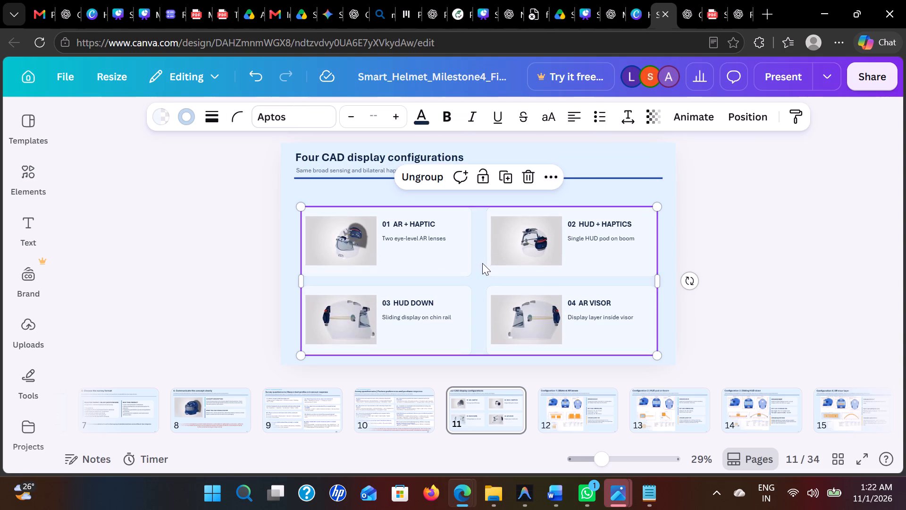
{"action": "left_click", "coordinate": [750, 255]}
{"action": "left_click", "coordinate": [479, 277]}
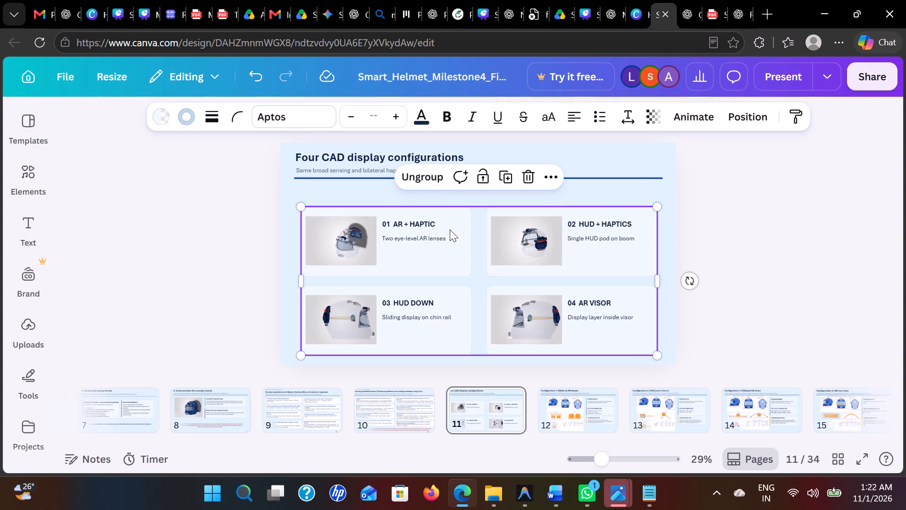
{"action": "left_click", "coordinate": [422, 175]}
{"action": "left_click", "coordinate": [806, 264]}
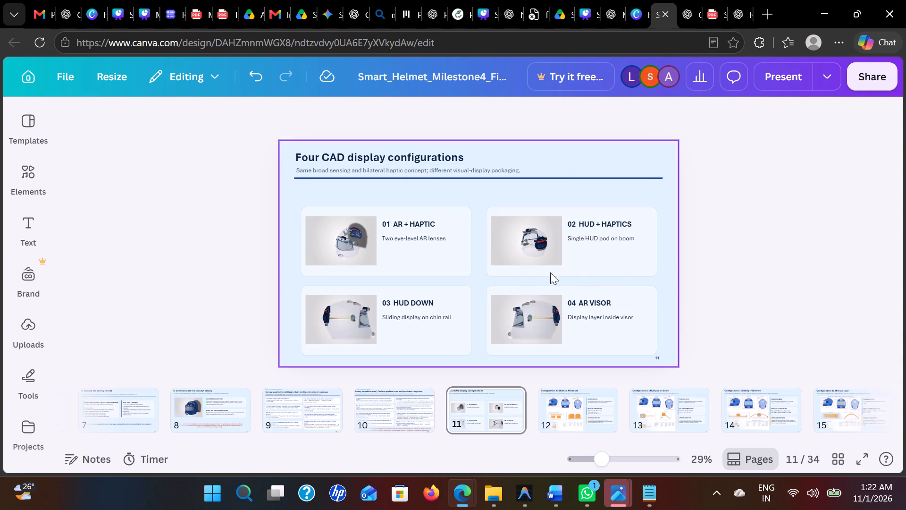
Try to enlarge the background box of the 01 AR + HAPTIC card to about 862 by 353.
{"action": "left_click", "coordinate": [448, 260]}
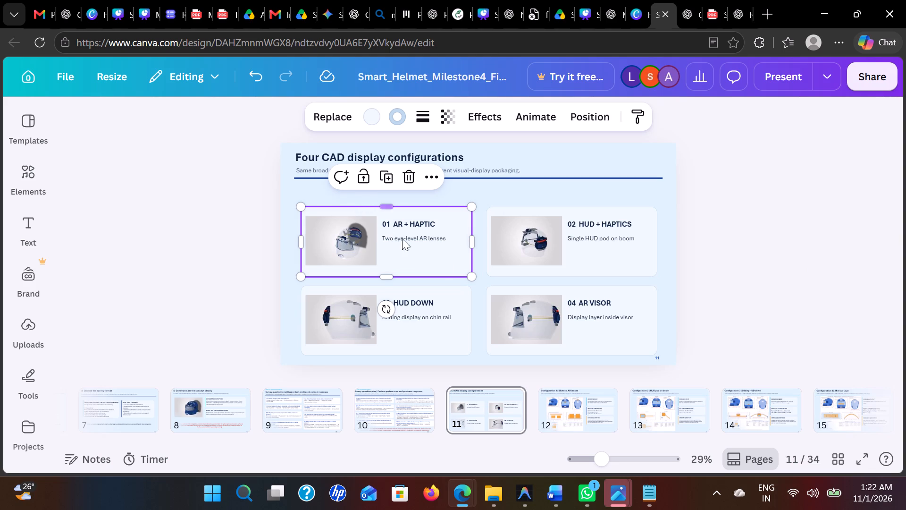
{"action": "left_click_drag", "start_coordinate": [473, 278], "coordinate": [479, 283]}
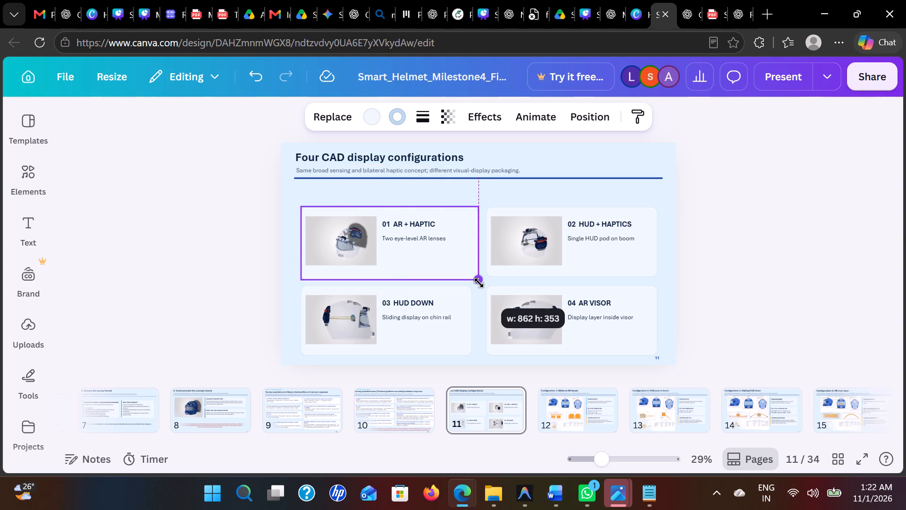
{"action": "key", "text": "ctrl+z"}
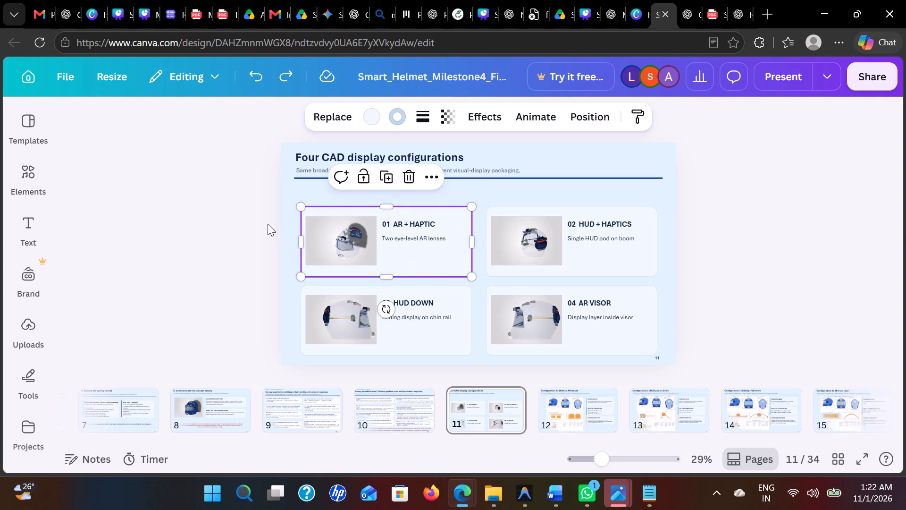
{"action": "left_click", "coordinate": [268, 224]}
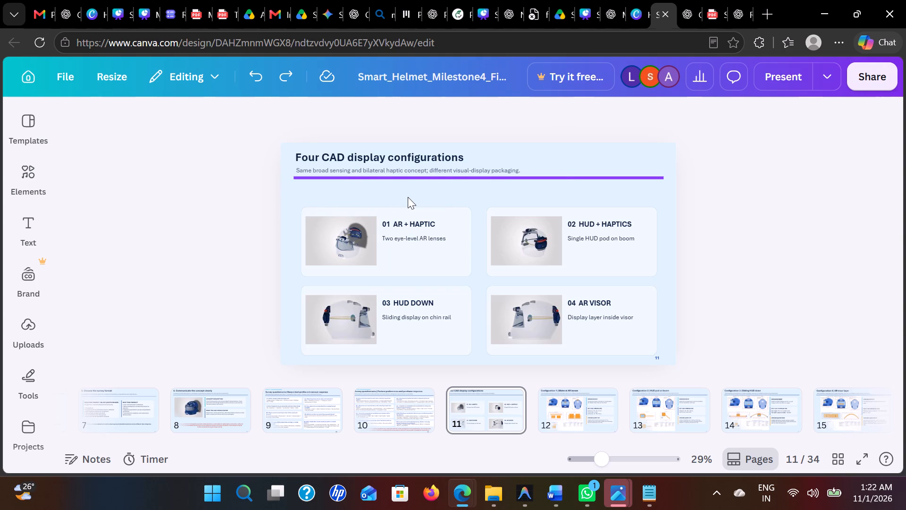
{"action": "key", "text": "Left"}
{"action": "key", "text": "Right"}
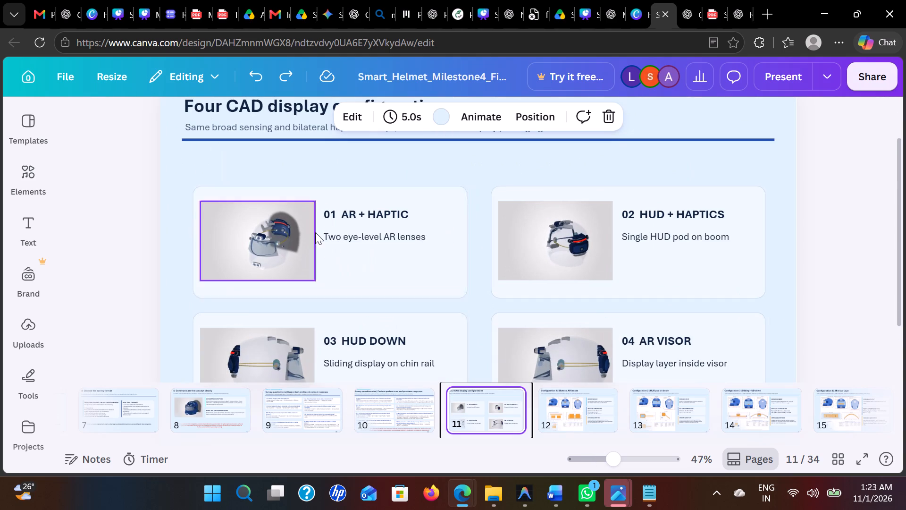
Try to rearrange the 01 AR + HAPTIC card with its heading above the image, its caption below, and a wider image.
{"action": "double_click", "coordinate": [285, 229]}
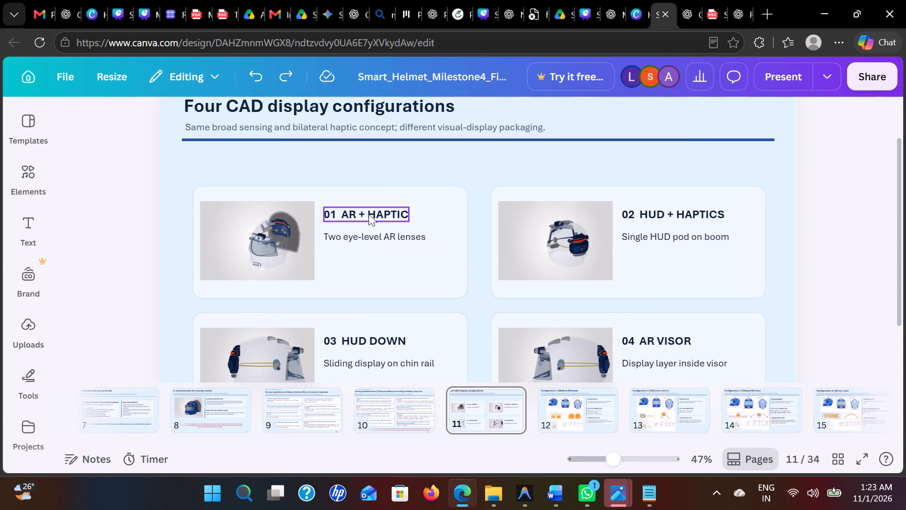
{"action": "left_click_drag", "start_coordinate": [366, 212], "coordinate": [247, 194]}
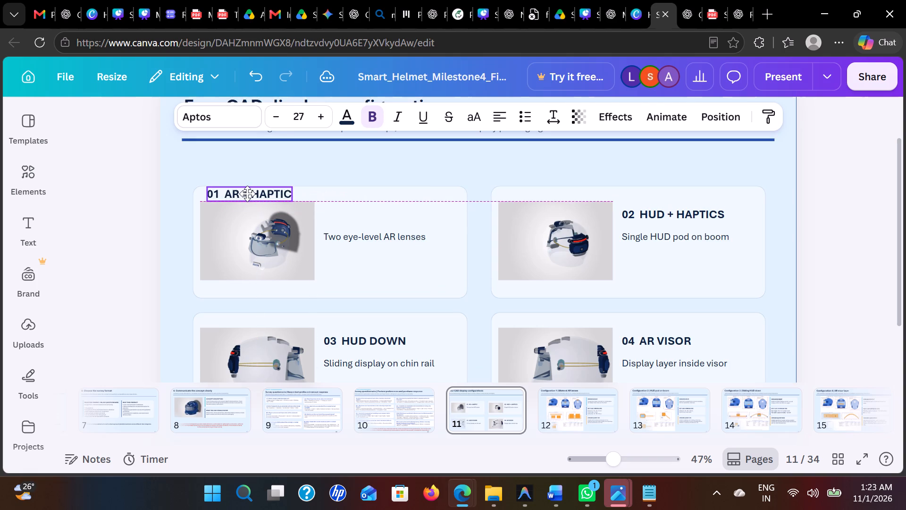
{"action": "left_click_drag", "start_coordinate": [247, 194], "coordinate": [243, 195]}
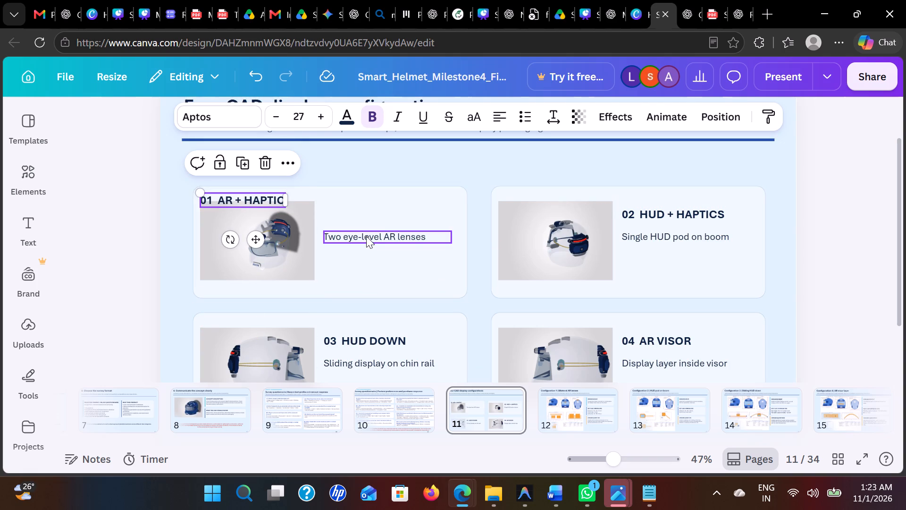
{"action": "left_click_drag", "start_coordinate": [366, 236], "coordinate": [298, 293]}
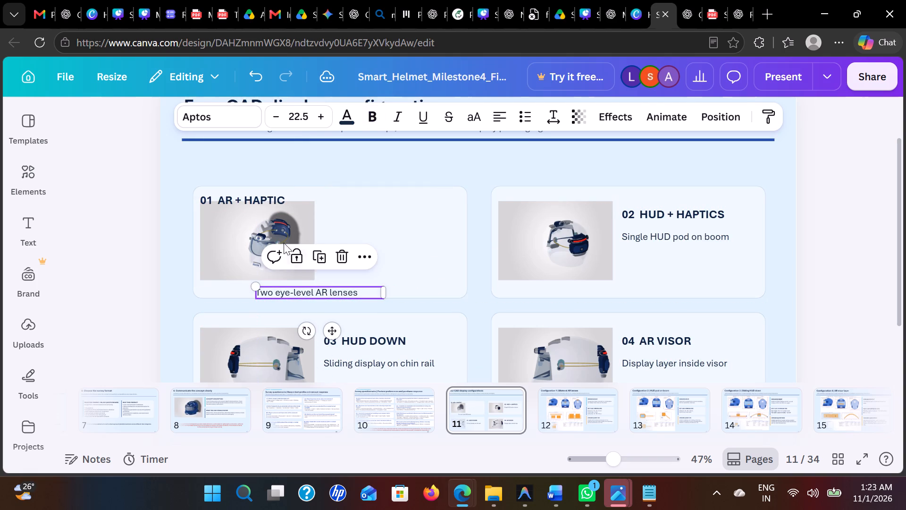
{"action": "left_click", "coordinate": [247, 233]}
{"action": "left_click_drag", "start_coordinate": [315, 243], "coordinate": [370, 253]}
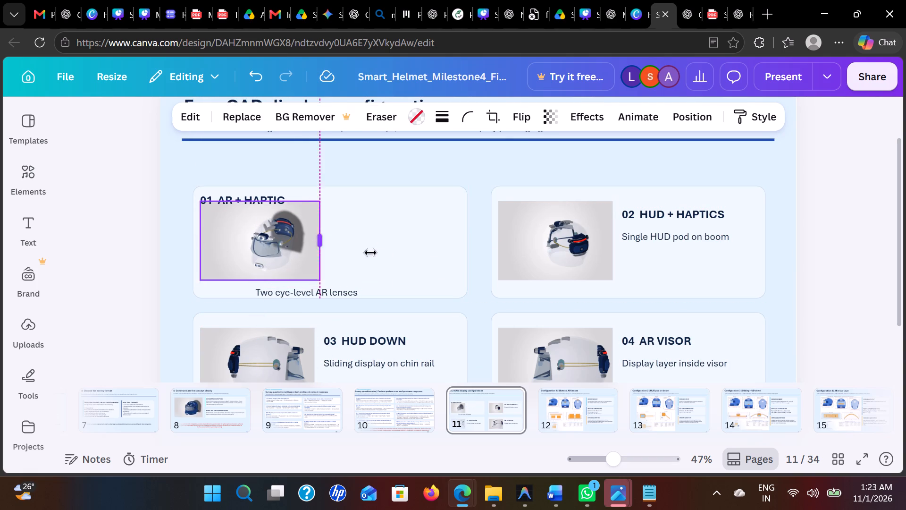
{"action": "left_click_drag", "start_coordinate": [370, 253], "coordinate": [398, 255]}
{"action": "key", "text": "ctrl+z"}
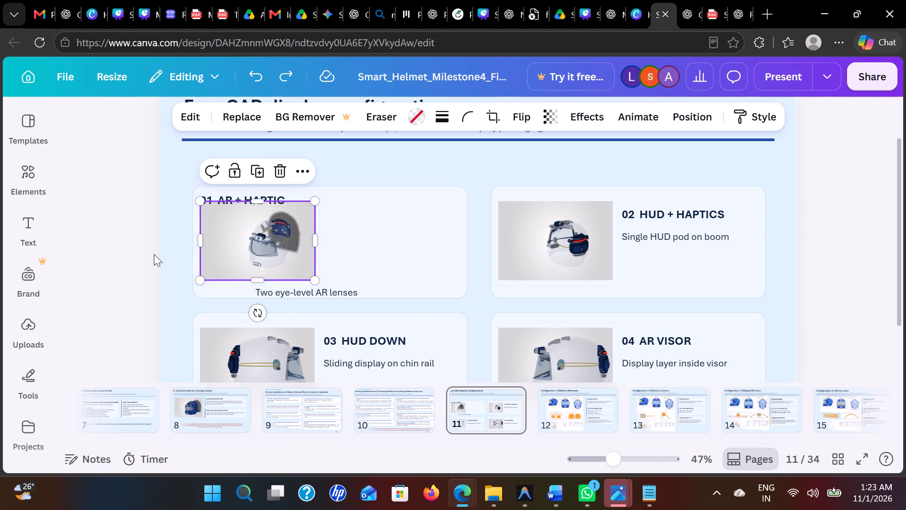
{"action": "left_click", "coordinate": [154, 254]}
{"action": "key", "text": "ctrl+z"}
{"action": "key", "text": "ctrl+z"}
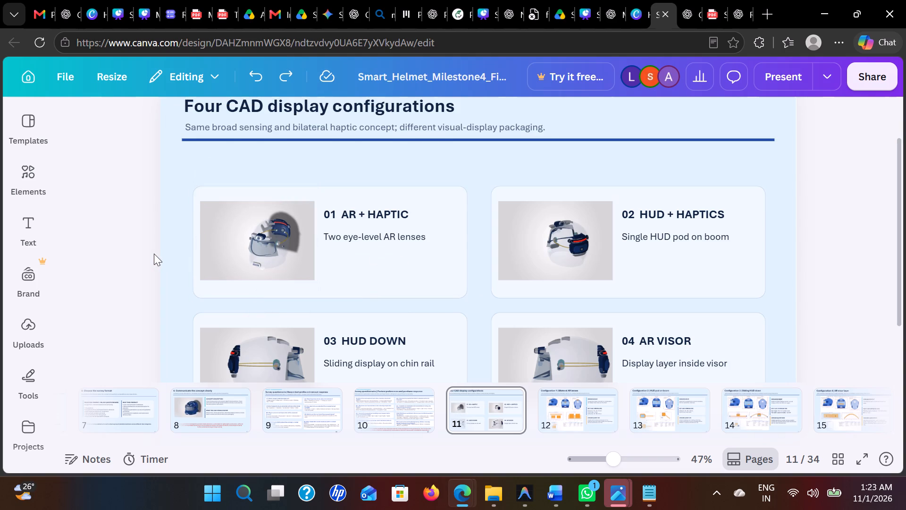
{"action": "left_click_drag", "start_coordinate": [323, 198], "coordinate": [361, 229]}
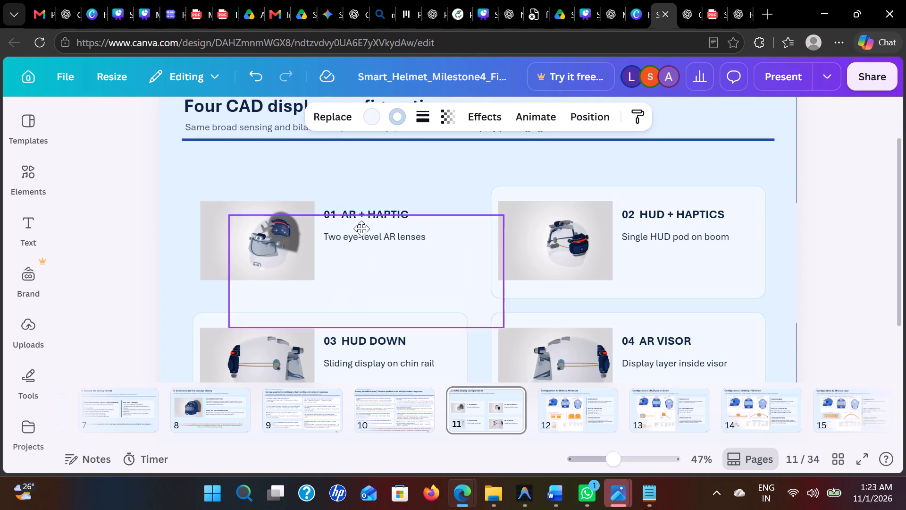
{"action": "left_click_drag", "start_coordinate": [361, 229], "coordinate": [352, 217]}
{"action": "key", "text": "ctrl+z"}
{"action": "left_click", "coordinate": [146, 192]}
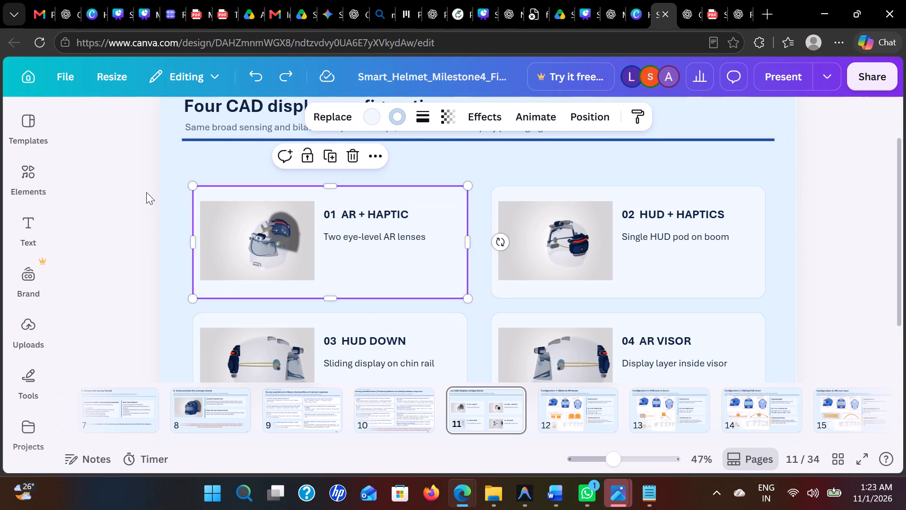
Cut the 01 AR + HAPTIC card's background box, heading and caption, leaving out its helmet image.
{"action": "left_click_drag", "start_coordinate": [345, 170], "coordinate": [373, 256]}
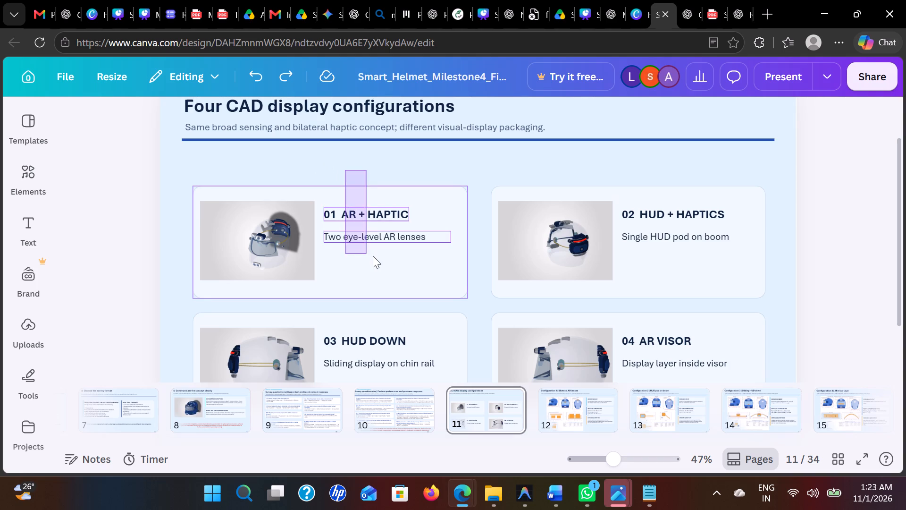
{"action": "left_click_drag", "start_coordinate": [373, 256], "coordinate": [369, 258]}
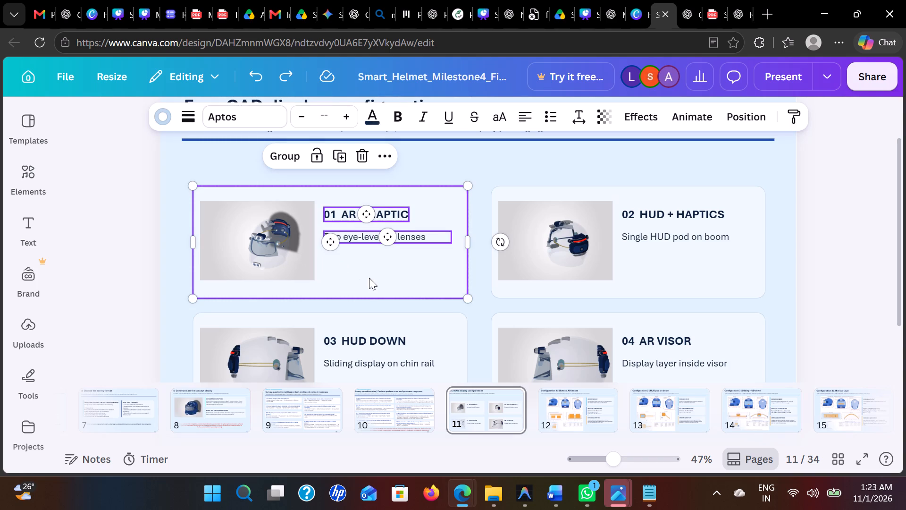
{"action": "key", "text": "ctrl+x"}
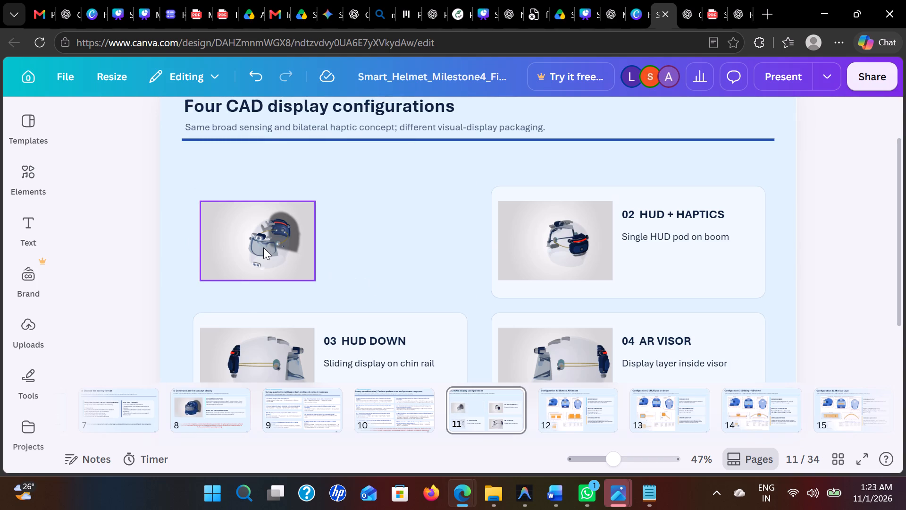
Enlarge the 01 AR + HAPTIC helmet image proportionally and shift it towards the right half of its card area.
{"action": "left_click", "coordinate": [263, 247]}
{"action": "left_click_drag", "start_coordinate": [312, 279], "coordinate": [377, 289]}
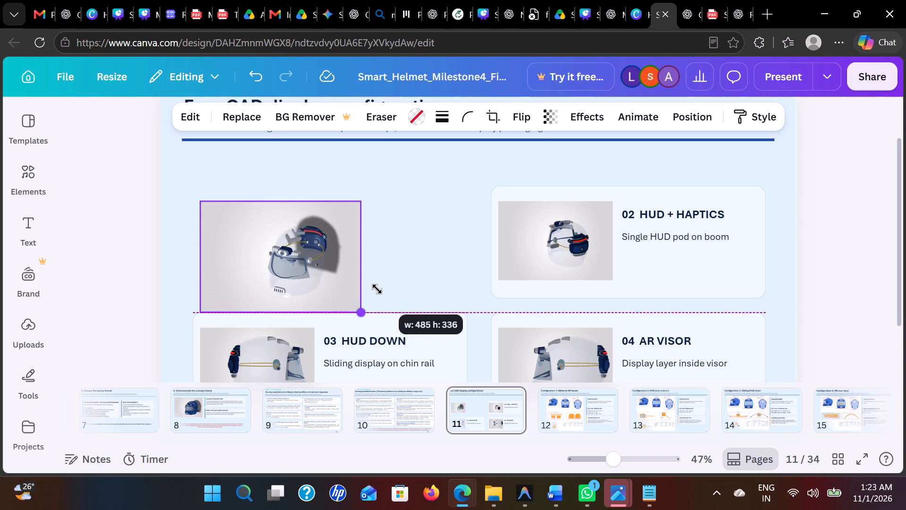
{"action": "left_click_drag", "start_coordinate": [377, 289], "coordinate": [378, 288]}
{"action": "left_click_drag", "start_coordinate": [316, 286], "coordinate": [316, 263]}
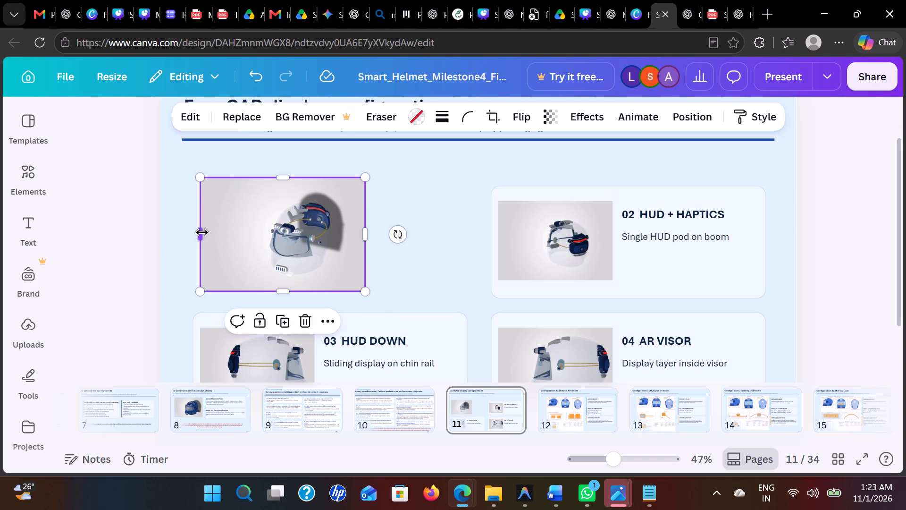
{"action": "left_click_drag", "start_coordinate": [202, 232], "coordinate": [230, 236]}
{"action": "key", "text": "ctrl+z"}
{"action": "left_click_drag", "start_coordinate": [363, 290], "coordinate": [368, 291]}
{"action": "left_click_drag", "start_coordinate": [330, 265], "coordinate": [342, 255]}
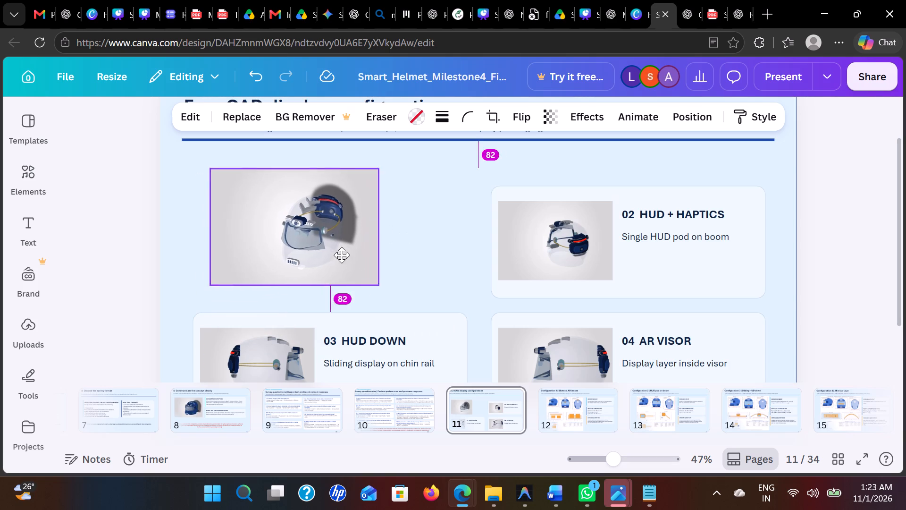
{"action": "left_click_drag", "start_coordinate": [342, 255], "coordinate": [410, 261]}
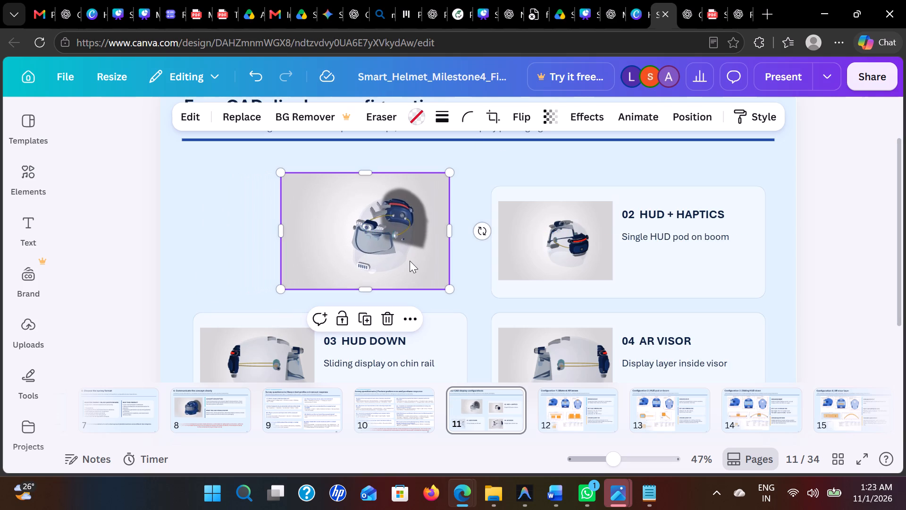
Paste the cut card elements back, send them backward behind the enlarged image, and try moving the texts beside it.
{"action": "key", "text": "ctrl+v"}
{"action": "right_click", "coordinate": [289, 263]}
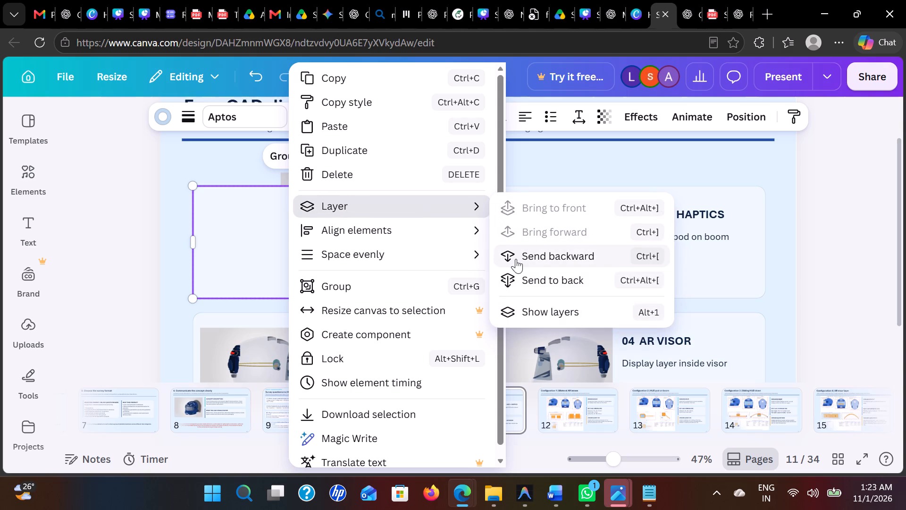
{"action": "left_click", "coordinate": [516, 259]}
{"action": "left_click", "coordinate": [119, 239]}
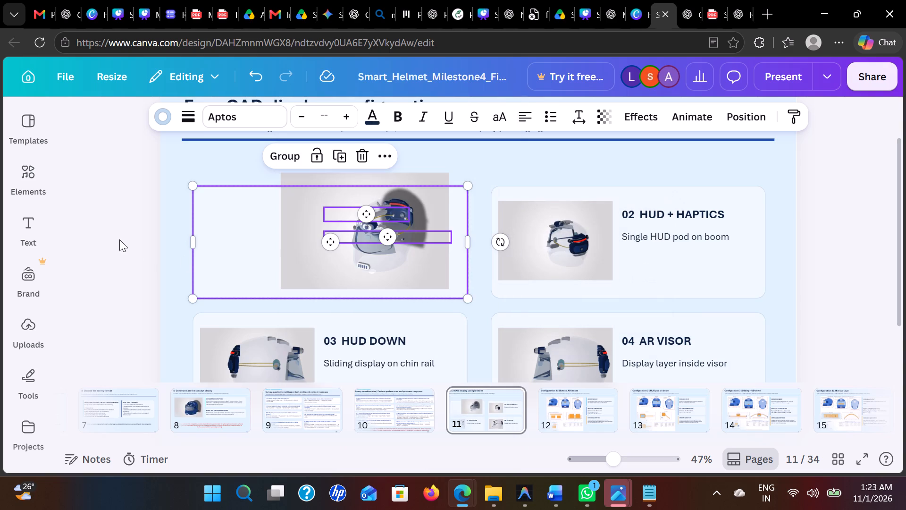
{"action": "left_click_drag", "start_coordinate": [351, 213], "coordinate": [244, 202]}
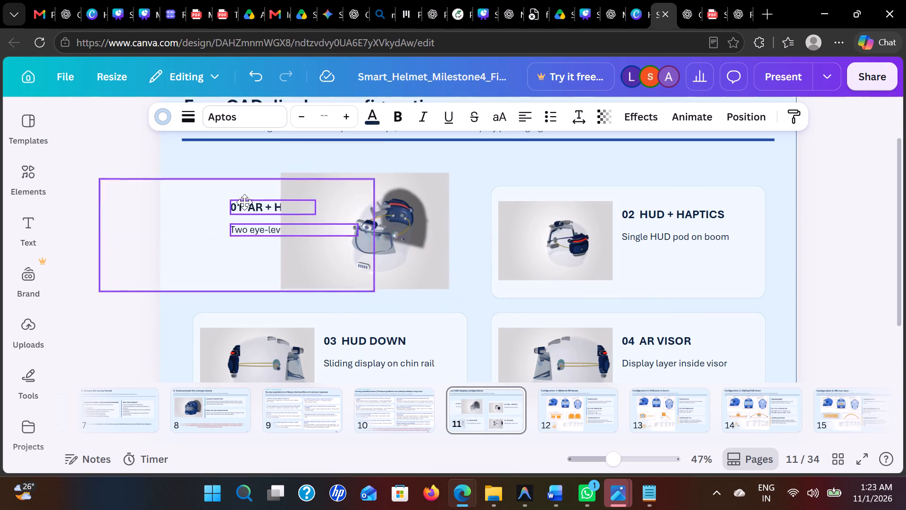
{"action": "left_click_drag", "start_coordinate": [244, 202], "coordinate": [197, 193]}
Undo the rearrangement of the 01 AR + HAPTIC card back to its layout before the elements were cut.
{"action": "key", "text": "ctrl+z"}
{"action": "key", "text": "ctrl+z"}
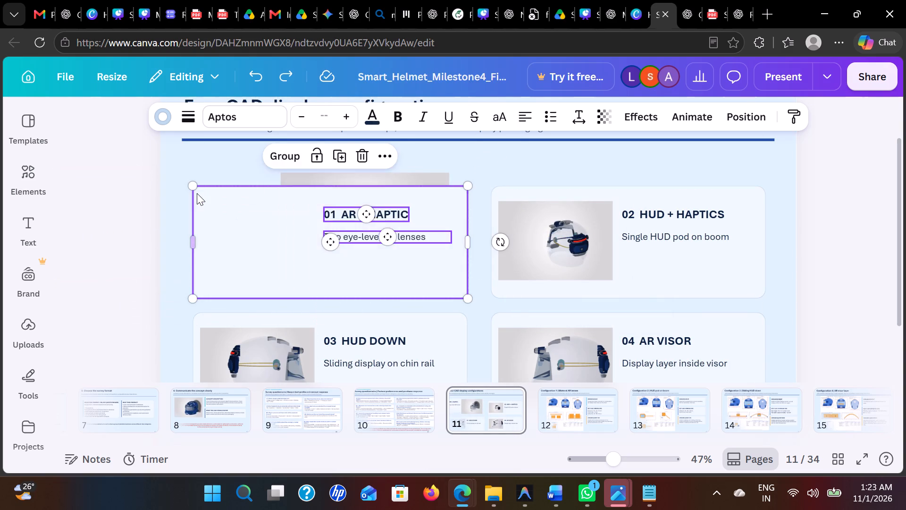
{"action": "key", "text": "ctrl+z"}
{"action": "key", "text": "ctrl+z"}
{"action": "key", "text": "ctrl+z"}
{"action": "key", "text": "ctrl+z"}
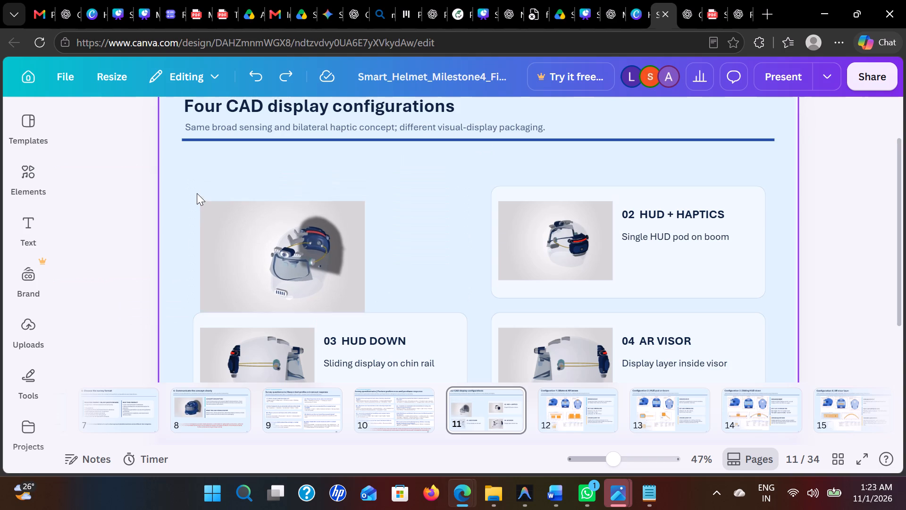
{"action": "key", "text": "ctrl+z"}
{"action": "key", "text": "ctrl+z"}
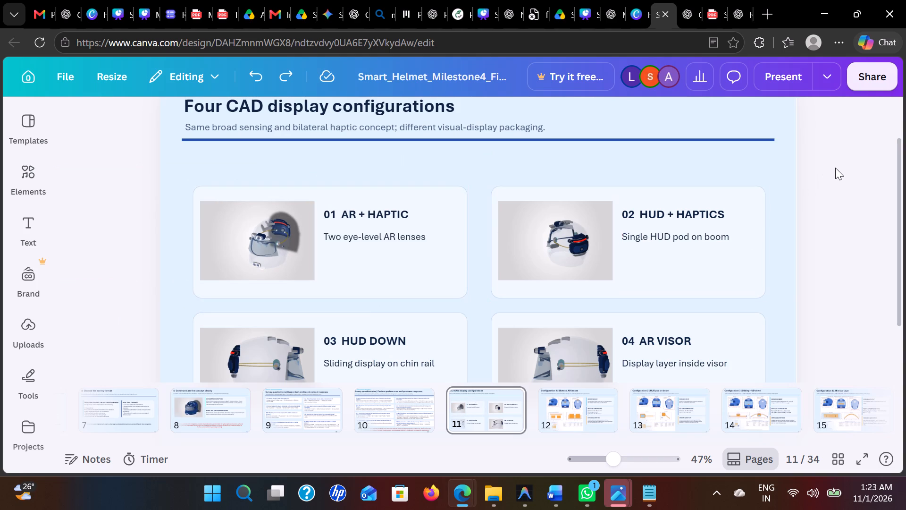
Enlarge slide 12's CAD dimension drawing proportionally and align it with the left end of the heading line.
{"action": "left_click", "coordinate": [835, 168]}
{"action": "scroll", "coordinate": [465, 293], "scroll_direction": "down", "scroll_amount": 1}
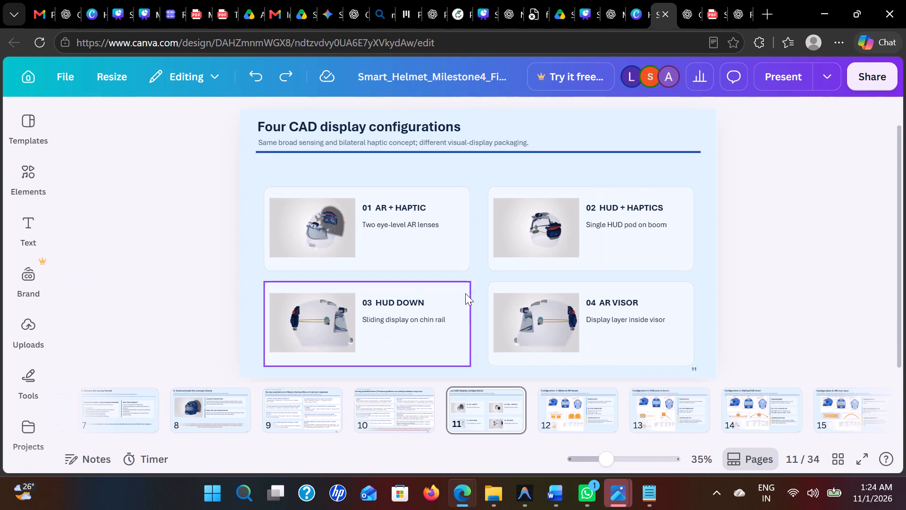
{"action": "key", "text": "Right"}
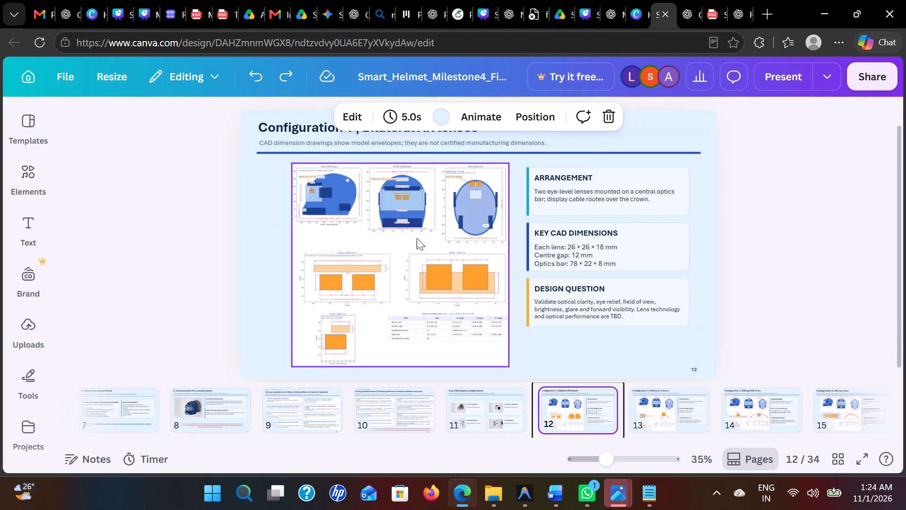
{"action": "left_click", "coordinate": [314, 243]}
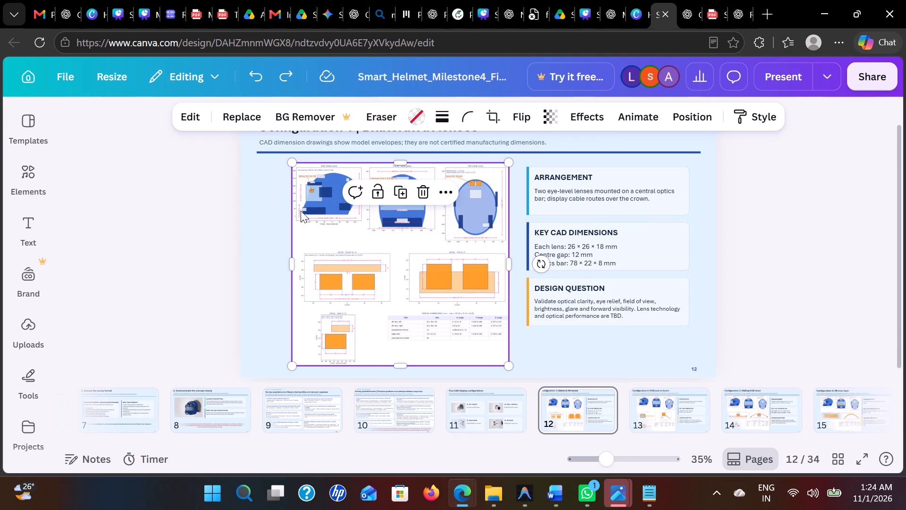
{"action": "left_click_drag", "start_coordinate": [292, 167], "coordinate": [281, 164]}
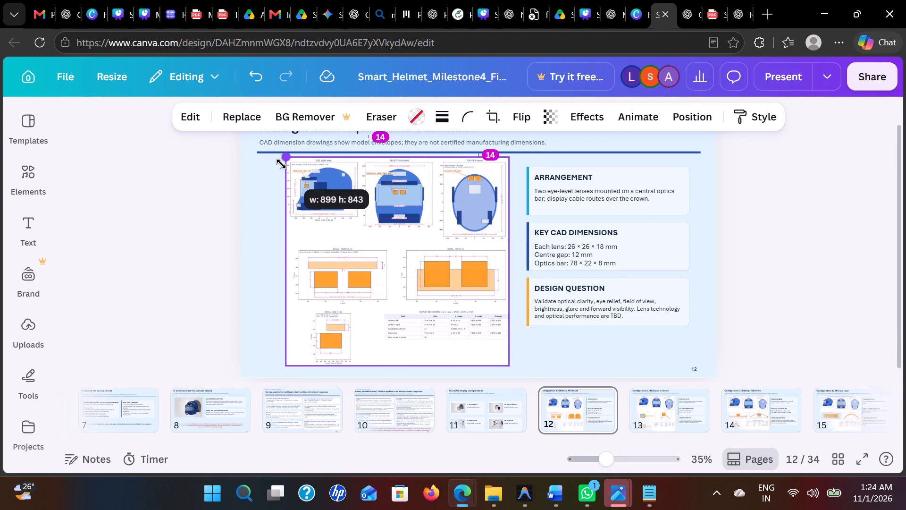
{"action": "left_click_drag", "start_coordinate": [281, 164], "coordinate": [276, 164]}
{"action": "left_click_drag", "start_coordinate": [335, 232], "coordinate": [305, 246]}
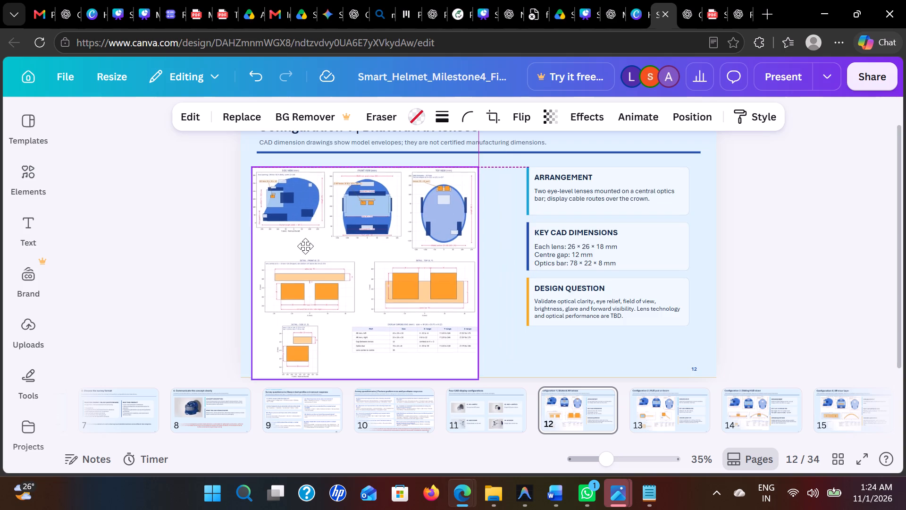
{"action": "left_click_drag", "start_coordinate": [305, 246], "coordinate": [316, 240]}
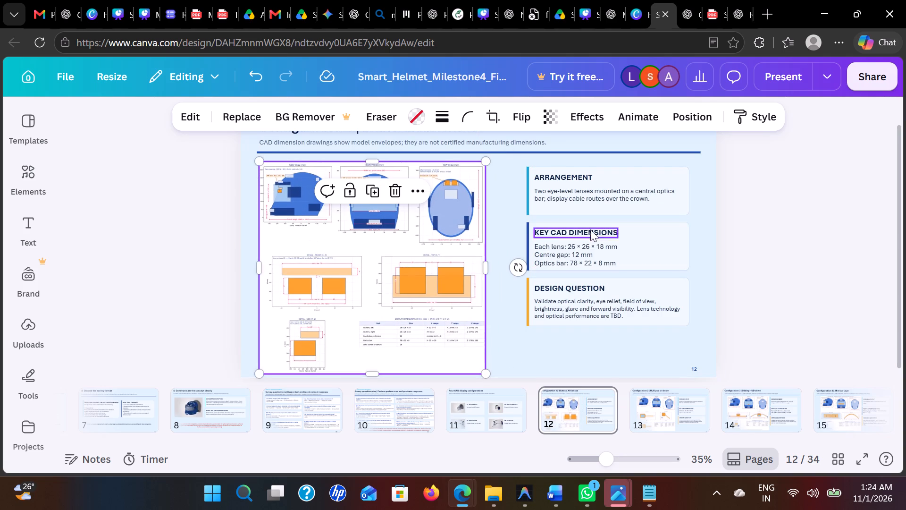
Group slide 12's ARRANGEMENT, KEY CAD DIMENSIONS and DESIGN QUESTION cards and shift the group slightly towards the drawing.
{"action": "left_click_drag", "start_coordinate": [769, 180], "coordinate": [539, 212]}
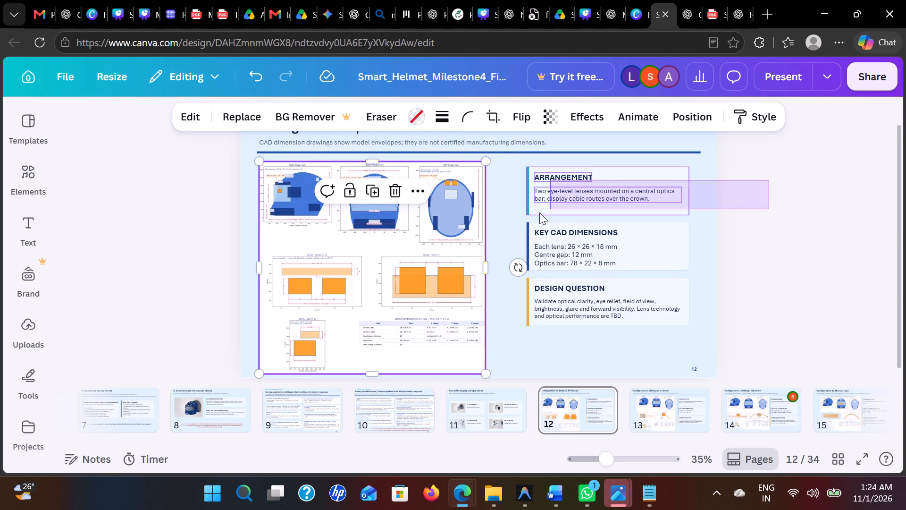
{"action": "left_click_drag", "start_coordinate": [539, 212], "coordinate": [505, 320]}
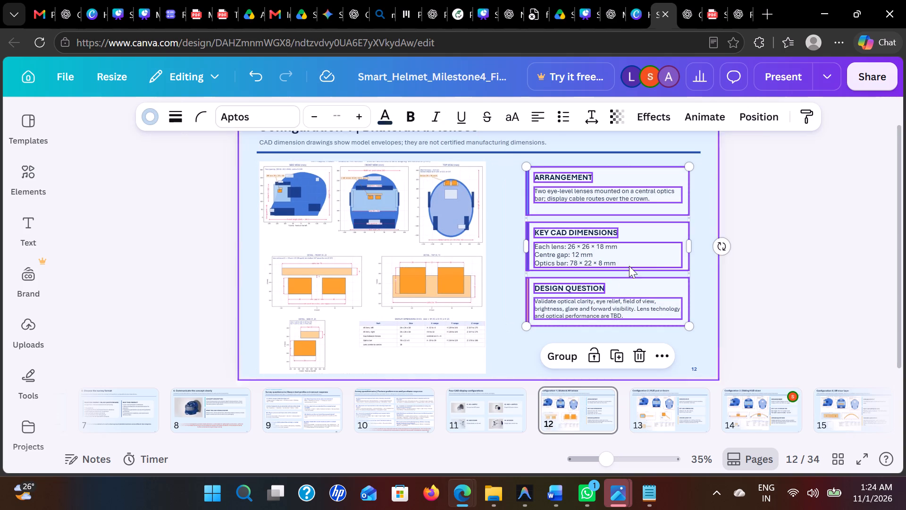
{"action": "left_click", "coordinate": [568, 355]}
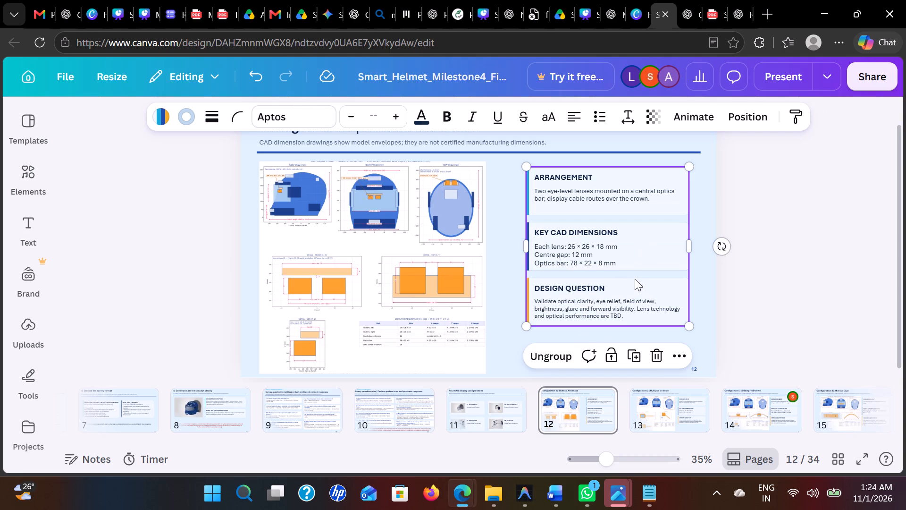
{"action": "left_click_drag", "start_coordinate": [632, 281], "coordinate": [620, 290]}
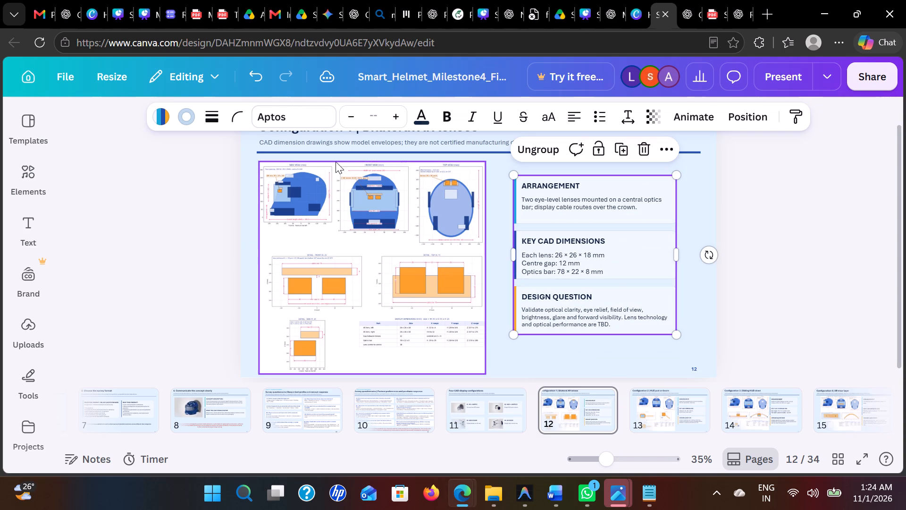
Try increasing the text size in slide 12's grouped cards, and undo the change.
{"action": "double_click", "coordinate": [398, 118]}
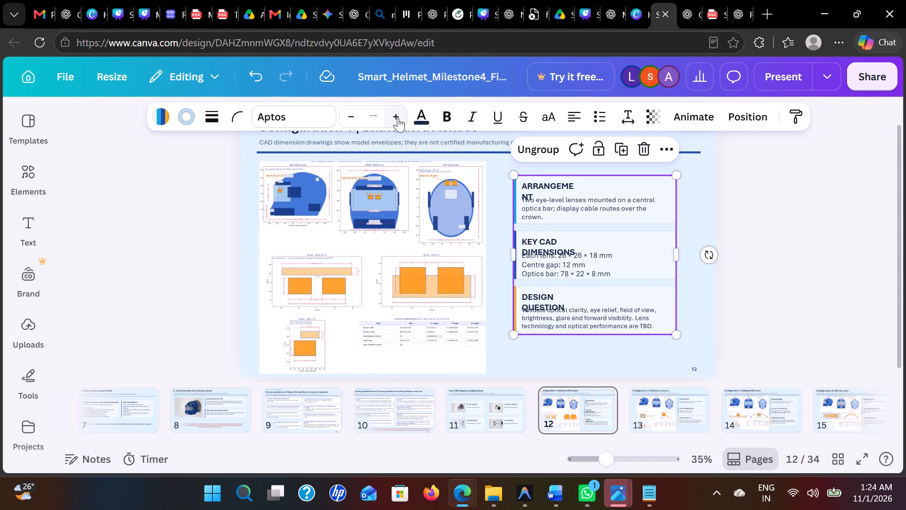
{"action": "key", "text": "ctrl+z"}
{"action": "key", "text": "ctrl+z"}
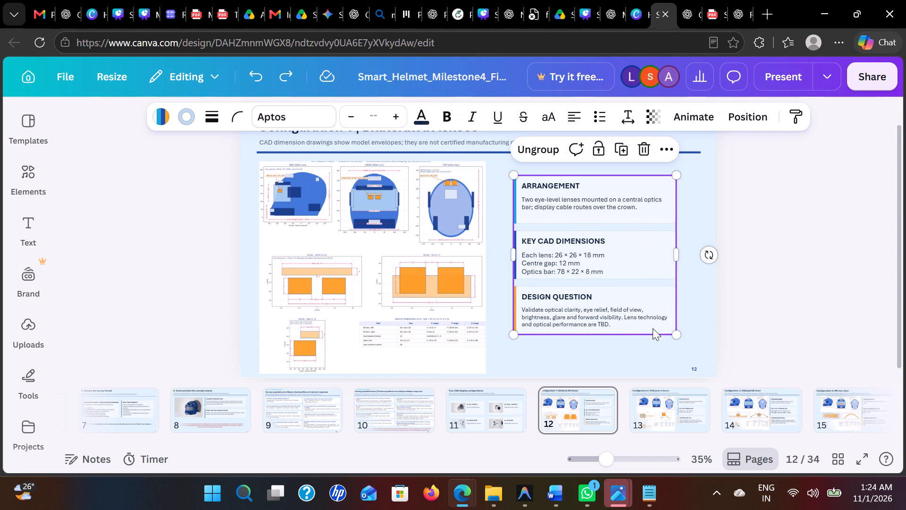
Enlarge slide 12's card group proportionally and position it between the CAD drawing and the slide's right margin.
{"action": "left_click_drag", "start_coordinate": [673, 331], "coordinate": [688, 354]}
{"action": "left_click_drag", "start_coordinate": [663, 301], "coordinate": [647, 297]}
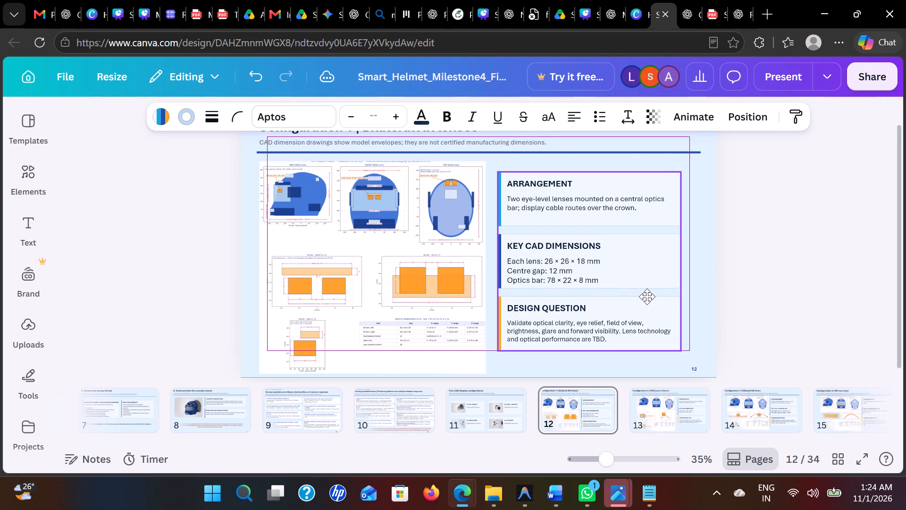
{"action": "left_click_drag", "start_coordinate": [647, 297], "coordinate": [647, 296]}
{"action": "left_click_drag", "start_coordinate": [681, 354], "coordinate": [685, 357]}
{"action": "left_click_drag", "start_coordinate": [647, 280], "coordinate": [654, 284]}
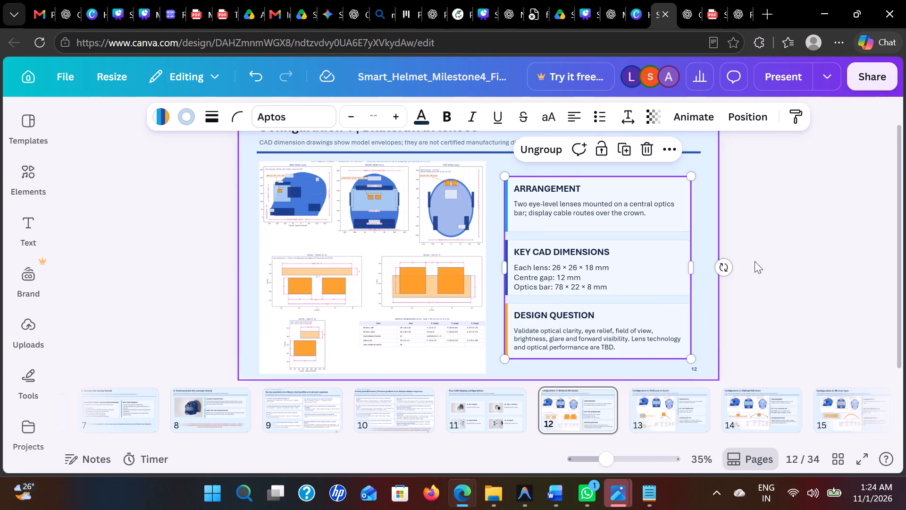
{"action": "left_click", "coordinate": [773, 255]}
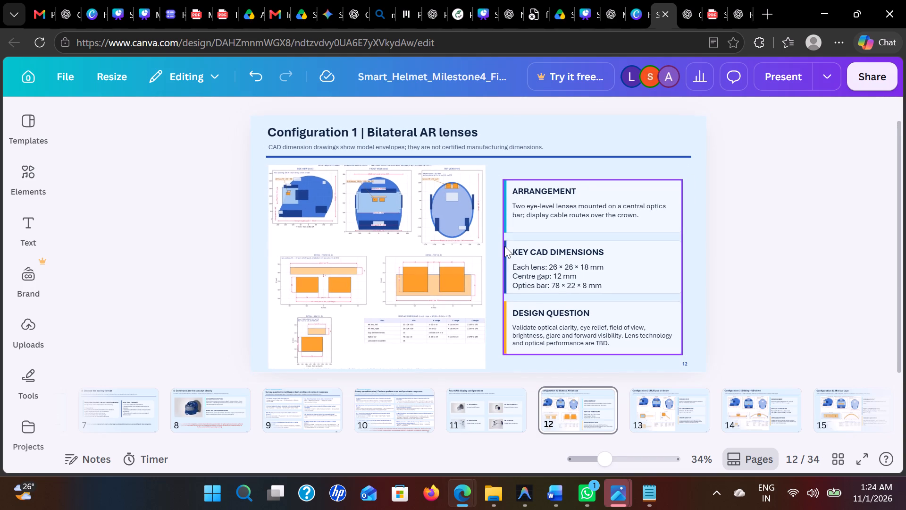
Move slide 13's CAD dimension drawing to the left end of the heading line and enlarge it proportionally.
{"action": "key", "text": "Right"}
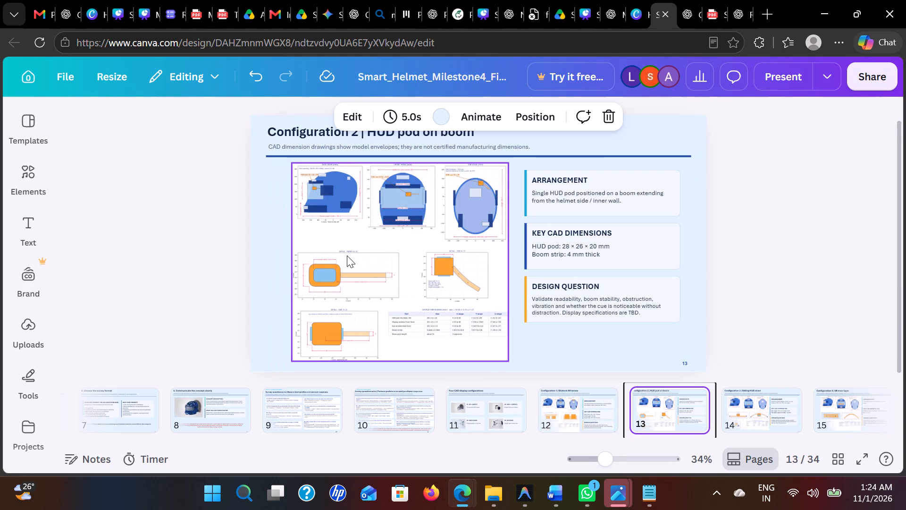
{"action": "left_click_drag", "start_coordinate": [347, 255], "coordinate": [324, 257]}
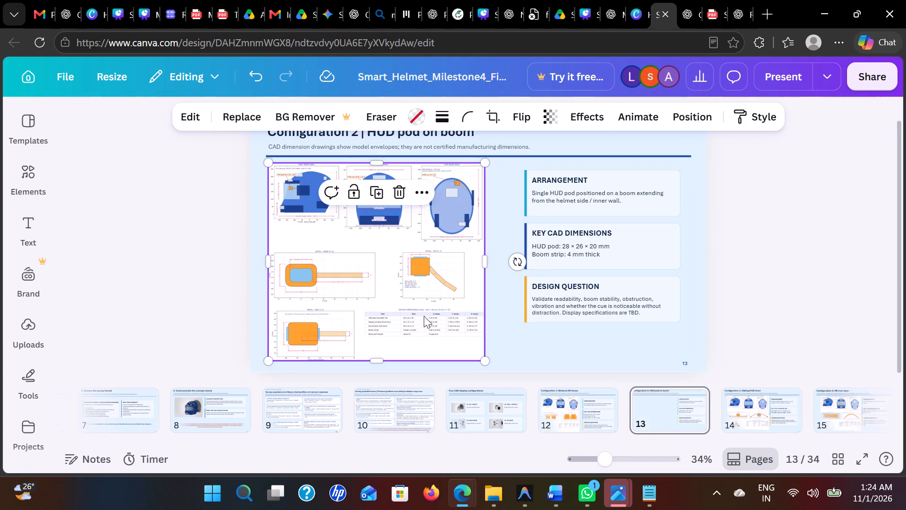
{"action": "left_click_drag", "start_coordinate": [487, 361], "coordinate": [505, 364]}
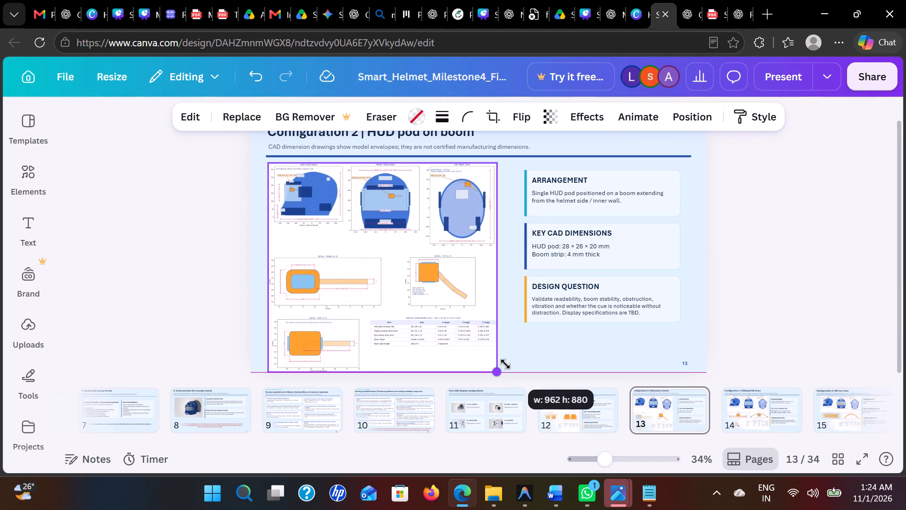
{"action": "left_click_drag", "start_coordinate": [505, 364], "coordinate": [501, 362]}
{"action": "left_click_drag", "start_coordinate": [466, 337], "coordinate": [472, 337]}
{"action": "left_click_drag", "start_coordinate": [460, 336], "coordinate": [456, 336]}
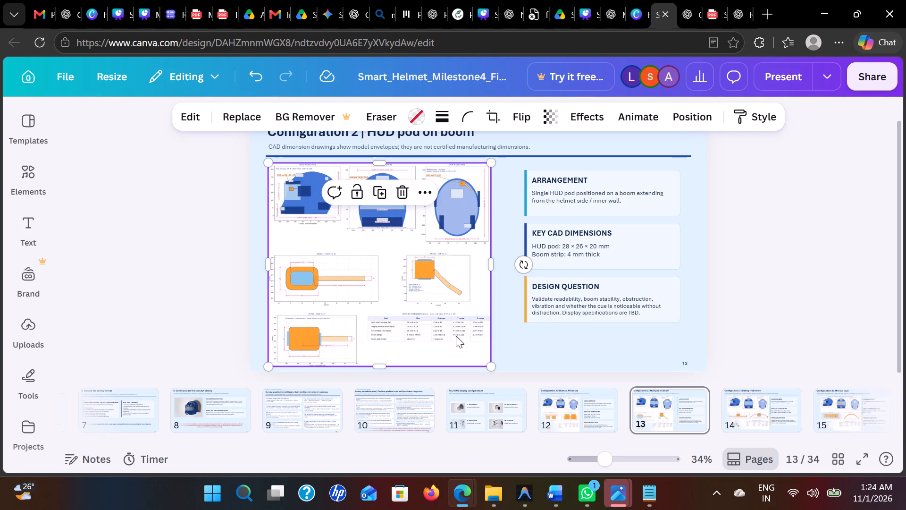
Group slide 13's ARRANGEMENT, KEY CAD DIMENSIONS and DESIGN QUESTION cards.
{"action": "left_click", "coordinate": [728, 202]}
{"action": "left_click_drag", "start_coordinate": [732, 174], "coordinate": [538, 209]}
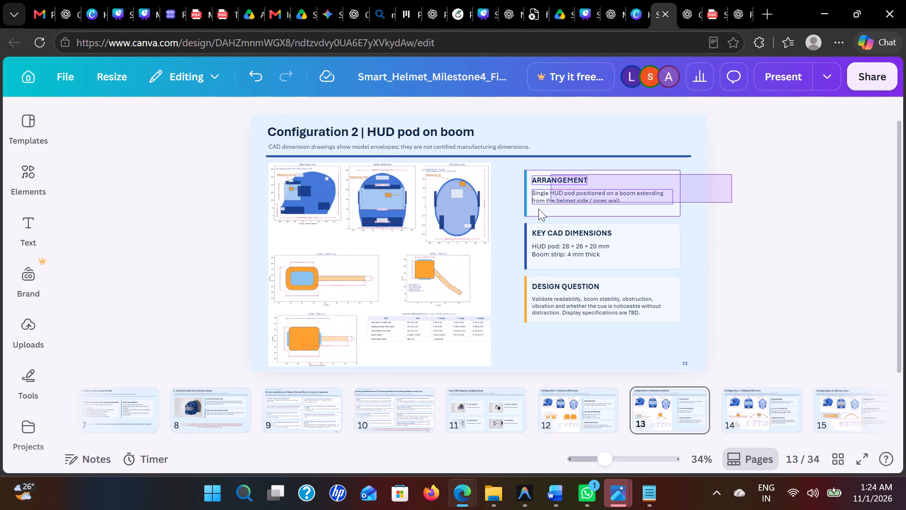
{"action": "left_click_drag", "start_coordinate": [538, 209], "coordinate": [514, 316]}
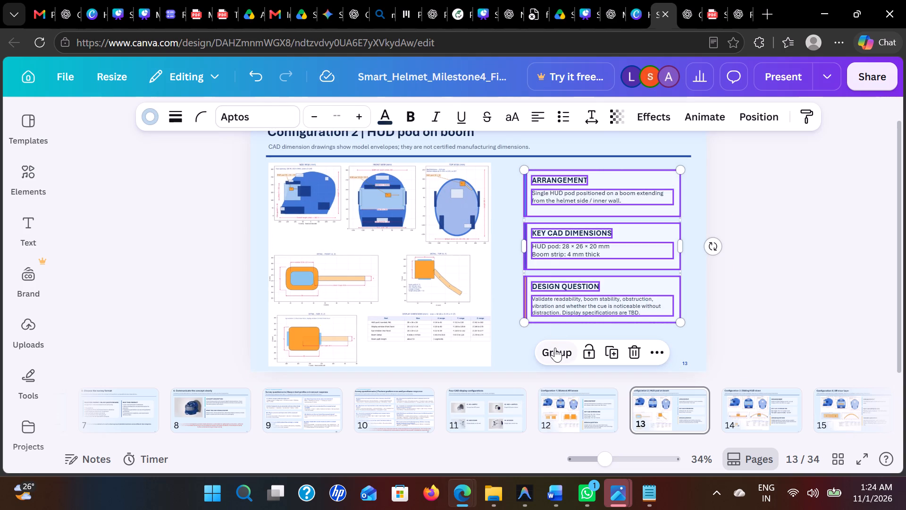
{"action": "left_click", "coordinate": [555, 348]}
Enlarge slide 13's card group proportionally and position it between the CAD drawing and the right end of the heading line.
{"action": "left_click_drag", "start_coordinate": [681, 326], "coordinate": [687, 341]}
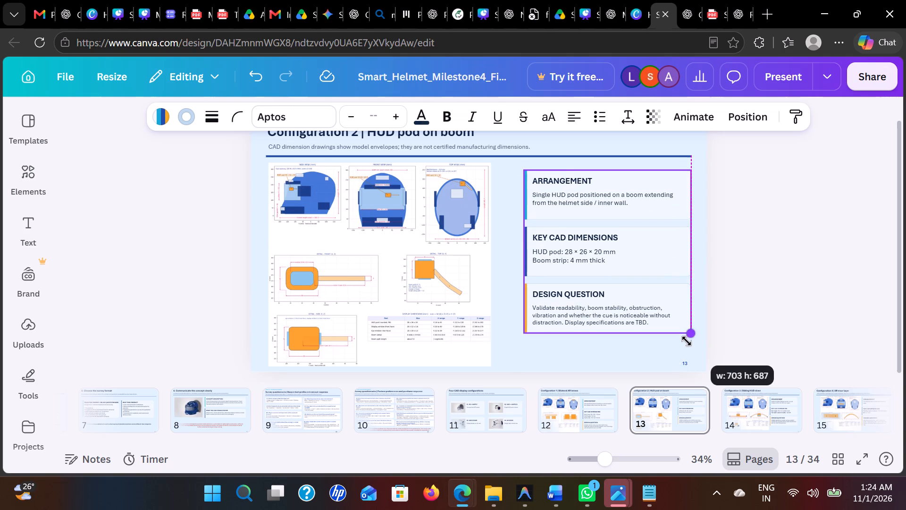
{"action": "left_click_drag", "start_coordinate": [687, 341], "coordinate": [684, 358]}
{"action": "left_click_drag", "start_coordinate": [656, 299], "coordinate": [632, 303]}
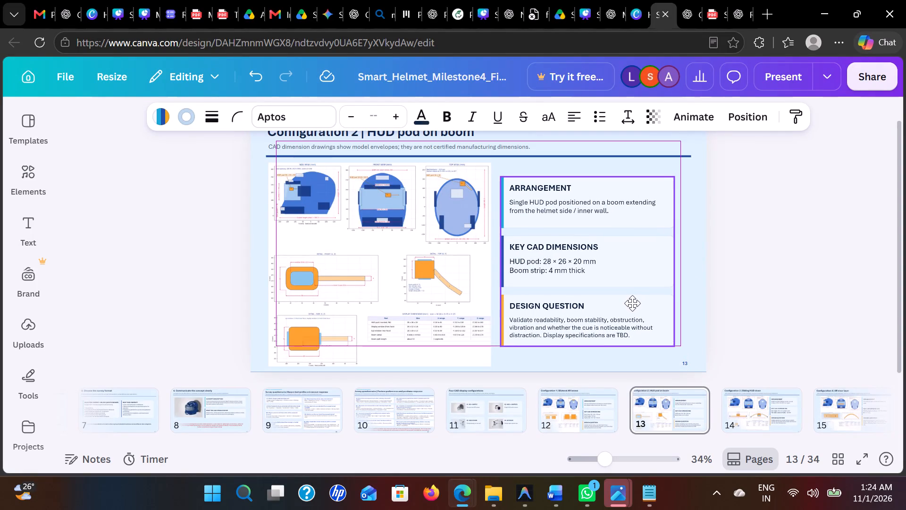
{"action": "left_click_drag", "start_coordinate": [632, 303], "coordinate": [633, 301]}
{"action": "left_click", "coordinate": [676, 338]}
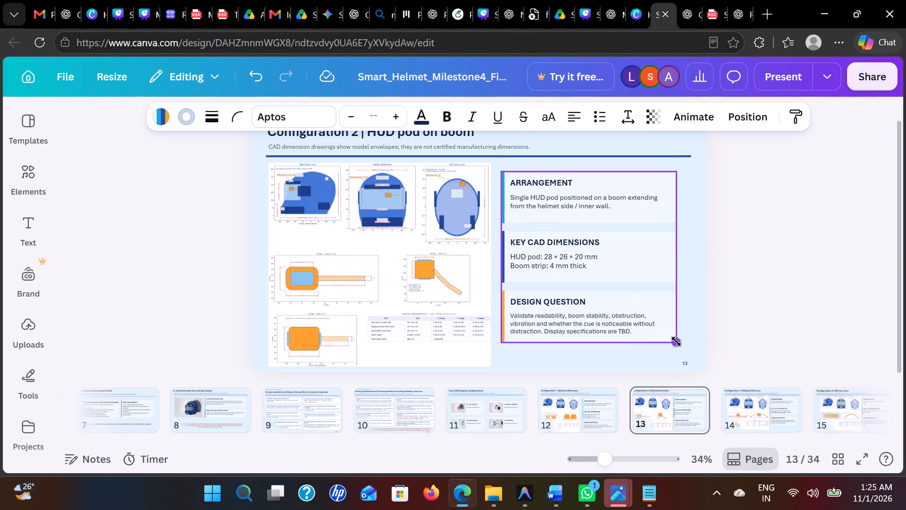
{"action": "left_click", "coordinate": [639, 285]}
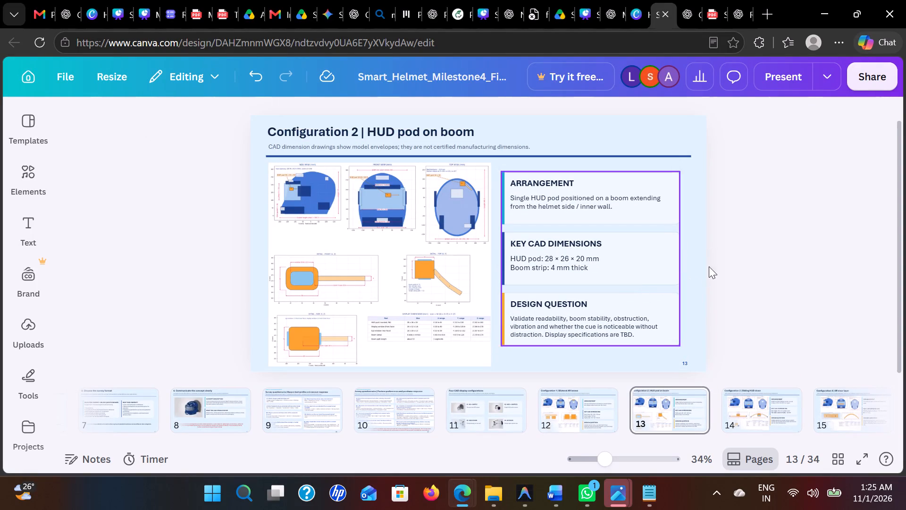
{"action": "left_click", "coordinate": [650, 272]}
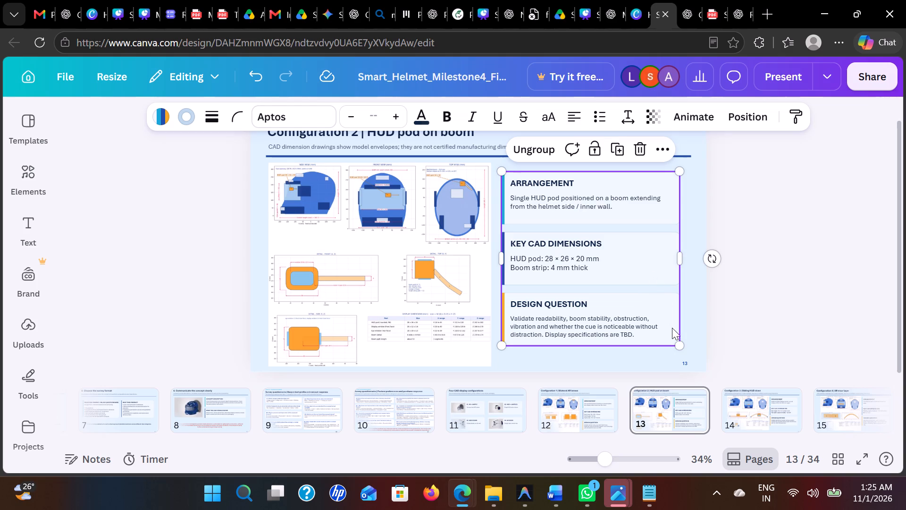
{"action": "left_click", "coordinate": [679, 342]}
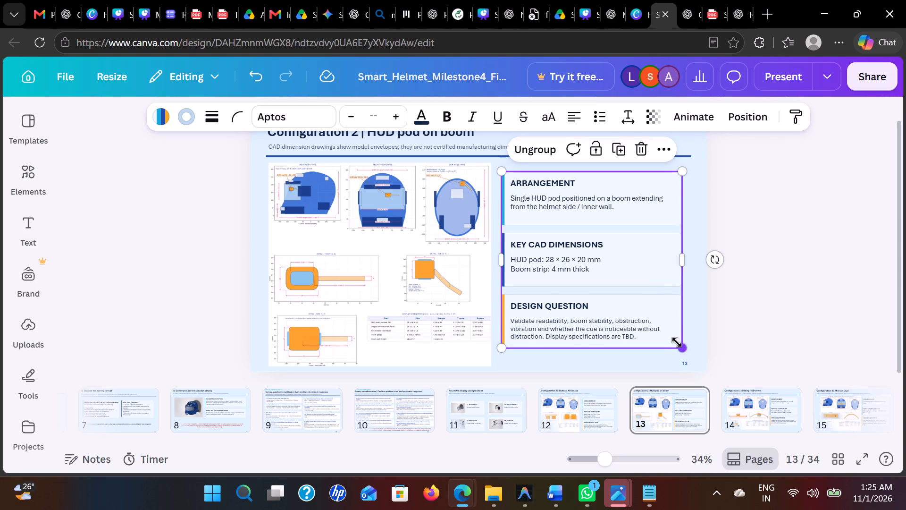
{"action": "left_click_drag", "start_coordinate": [647, 287], "coordinate": [652, 287]}
{"action": "left_click", "coordinate": [755, 264]}
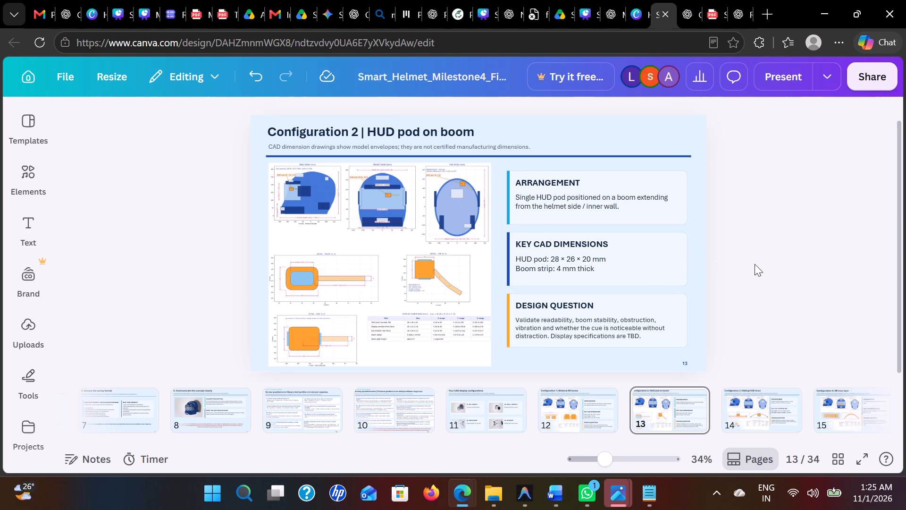
Move slide 14's CAD dimension drawing to the left end of the heading line and enlarge it slightly.
{"action": "key", "text": "Right"}
{"action": "left_click_drag", "start_coordinate": [377, 238], "coordinate": [362, 240]}
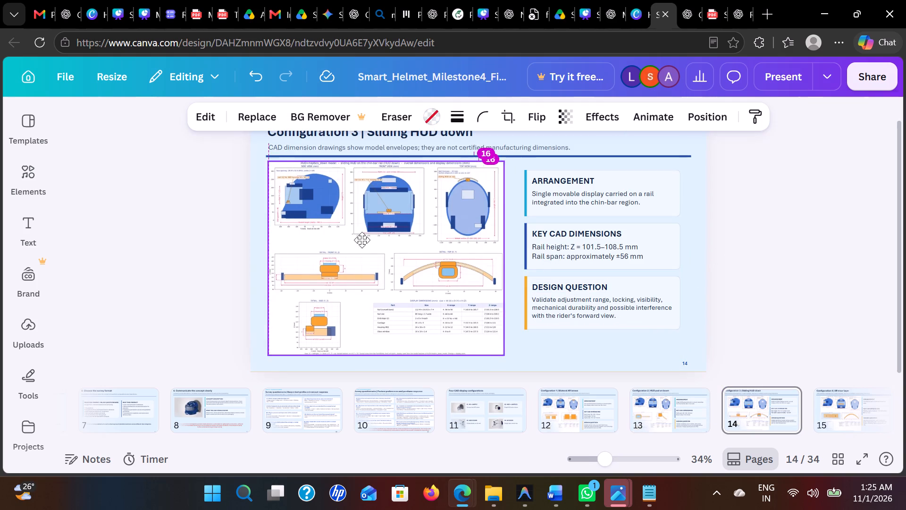
{"action": "left_click_drag", "start_coordinate": [362, 240], "coordinate": [363, 242]}
{"action": "left_click_drag", "start_coordinate": [505, 358], "coordinate": [512, 363]}
{"action": "left_click", "coordinate": [818, 232]}
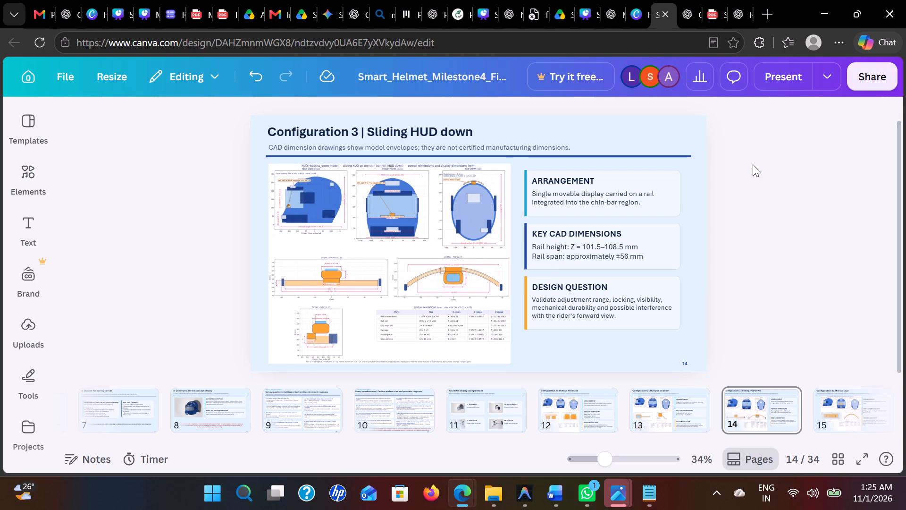
Group slide 14's ARRANGEMENT, KEY CAD DIMENSIONS and DESIGN QUESTION cards.
{"action": "left_click_drag", "start_coordinate": [747, 169], "coordinate": [521, 333]}
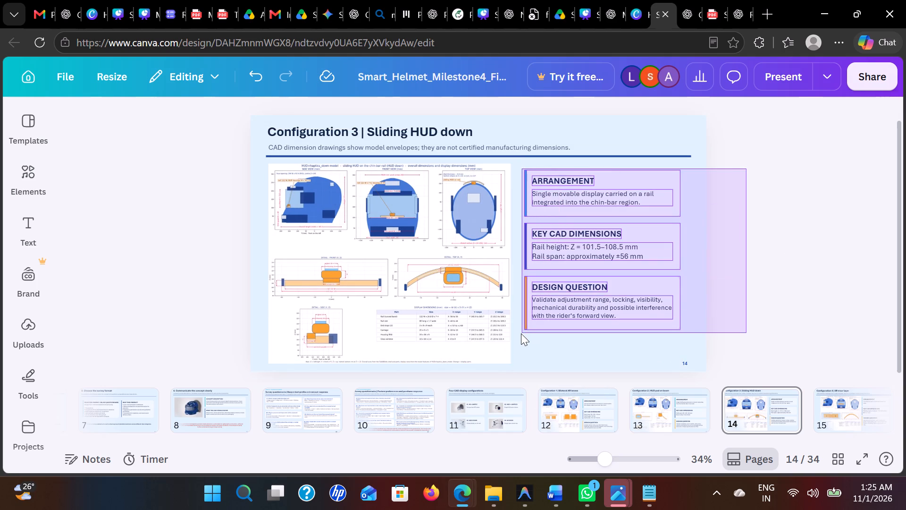
{"action": "left_click_drag", "start_coordinate": [521, 333], "coordinate": [520, 333]}
{"action": "left_click", "coordinate": [562, 357]}
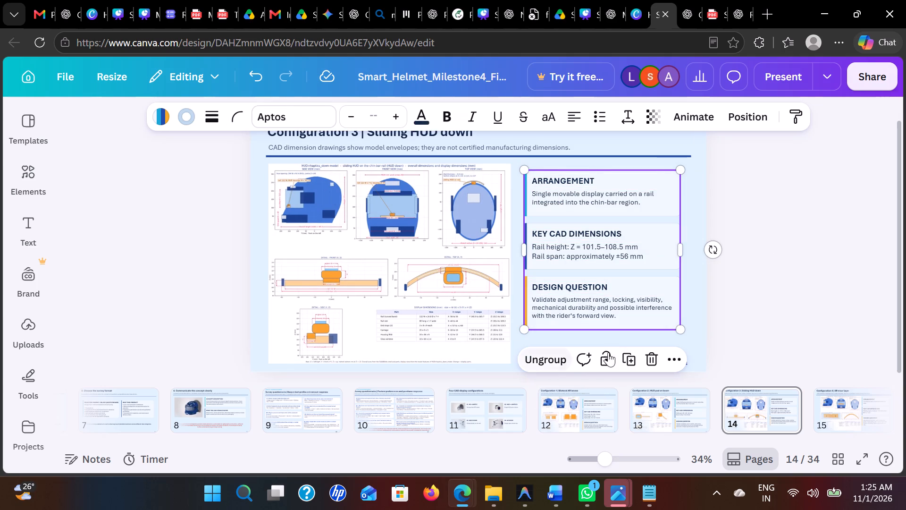
Enlarge slide 14's card group proportionally and fit it between the CAD drawing and the right end of the heading line.
{"action": "left_click_drag", "start_coordinate": [679, 328], "coordinate": [694, 346]}
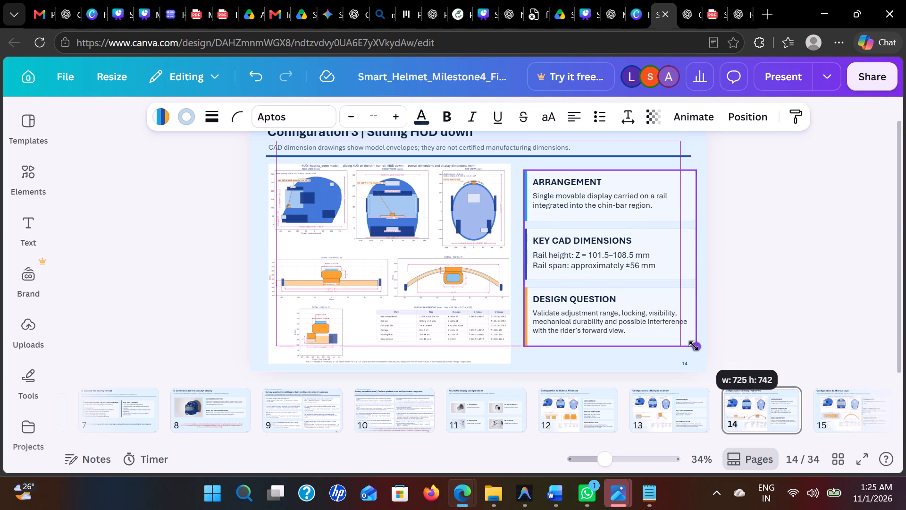
{"action": "left_click_drag", "start_coordinate": [694, 346], "coordinate": [694, 345]}
{"action": "left_click_drag", "start_coordinate": [672, 324], "coordinate": [667, 325]}
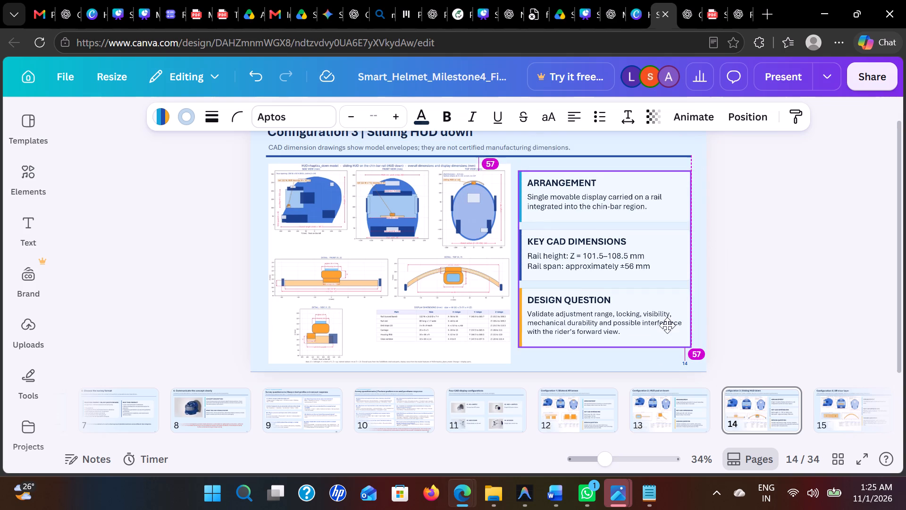
{"action": "left_click_drag", "start_coordinate": [667, 325], "coordinate": [668, 325]}
{"action": "left_click", "coordinate": [688, 344]}
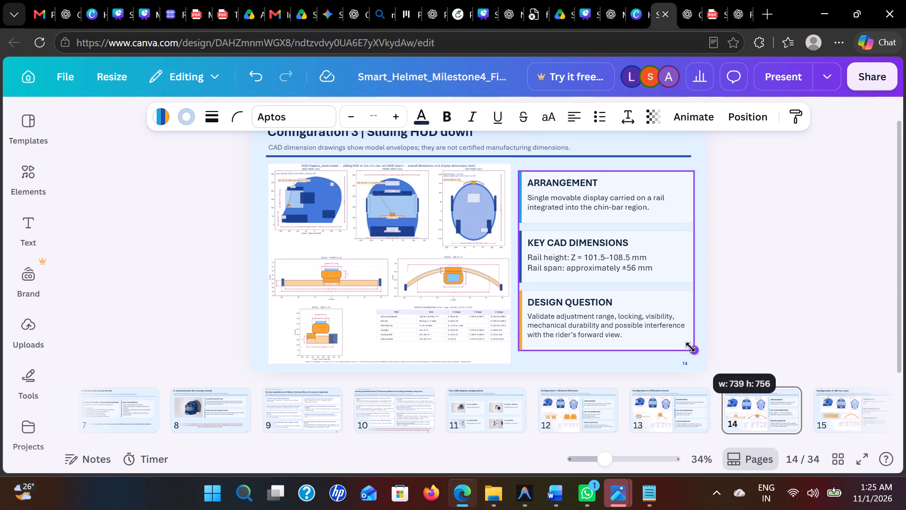
{"action": "left_click_drag", "start_coordinate": [688, 348], "coordinate": [692, 351]}
{"action": "left_click", "coordinate": [749, 315]}
Enlarge slide 13's card group slightly and shift it so it stays clear of the CAD drawing, near the heading line's right end.
{"action": "key", "text": "Left"}
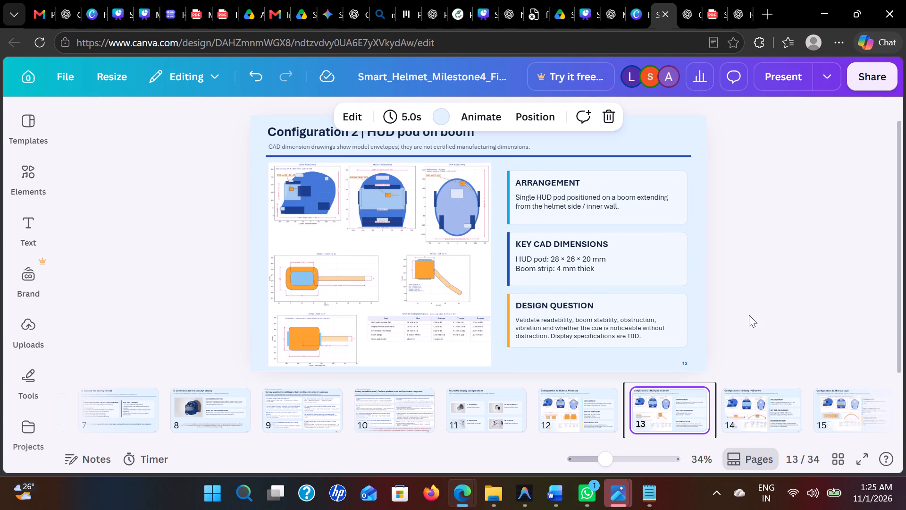
{"action": "left_click", "coordinate": [666, 286]}
{"action": "left_click", "coordinate": [691, 351]}
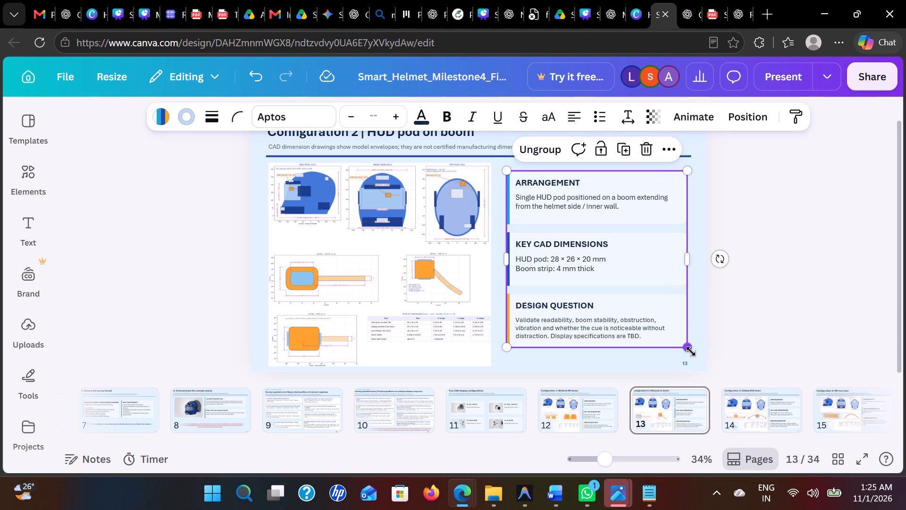
{"action": "left_click", "coordinate": [667, 331]}
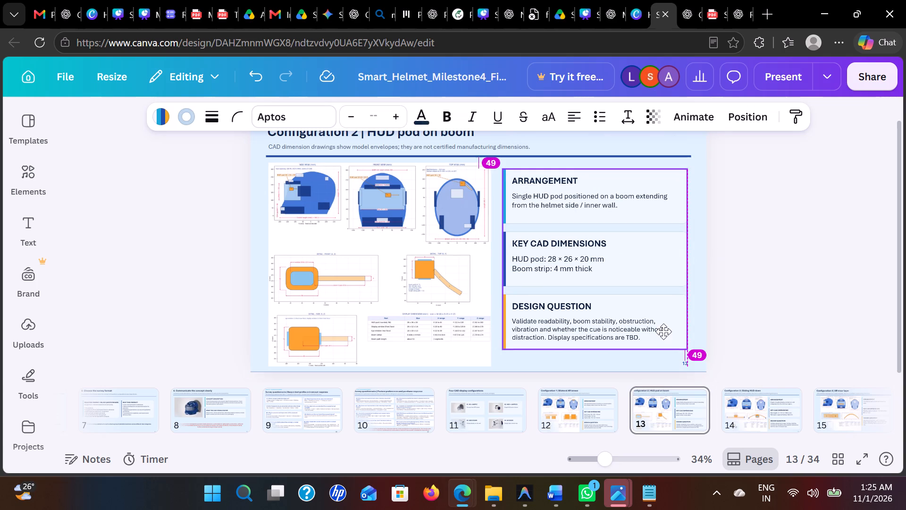
{"action": "left_click", "coordinate": [777, 289]}
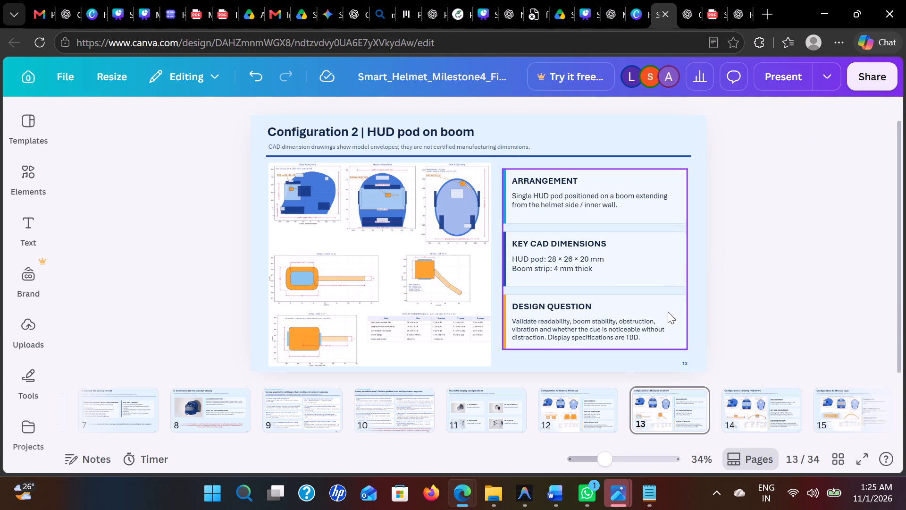
{"action": "left_click", "coordinate": [666, 311]}
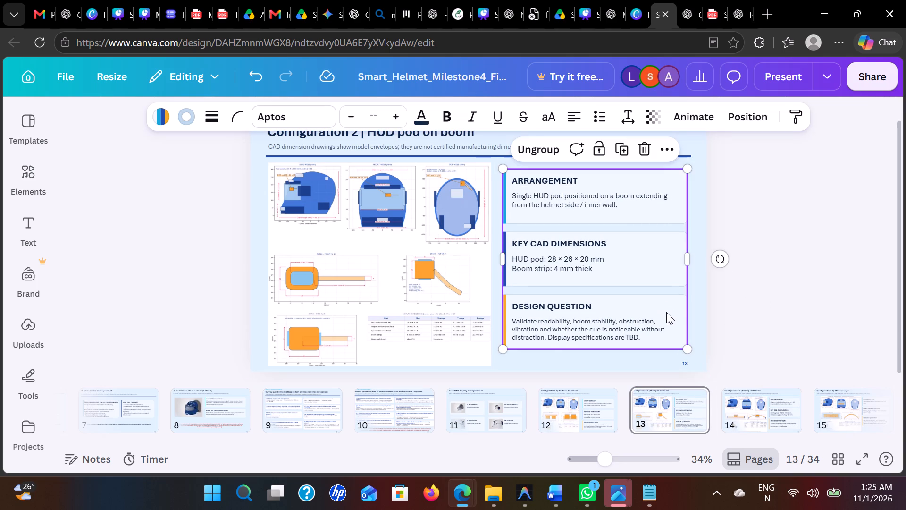
{"action": "key", "text": "Right"}
{"action": "left_click", "coordinate": [729, 287]}
Compare the drawing and card layouts of slides 13, 14 and 15 for consistency.
{"action": "key", "text": "Right"}
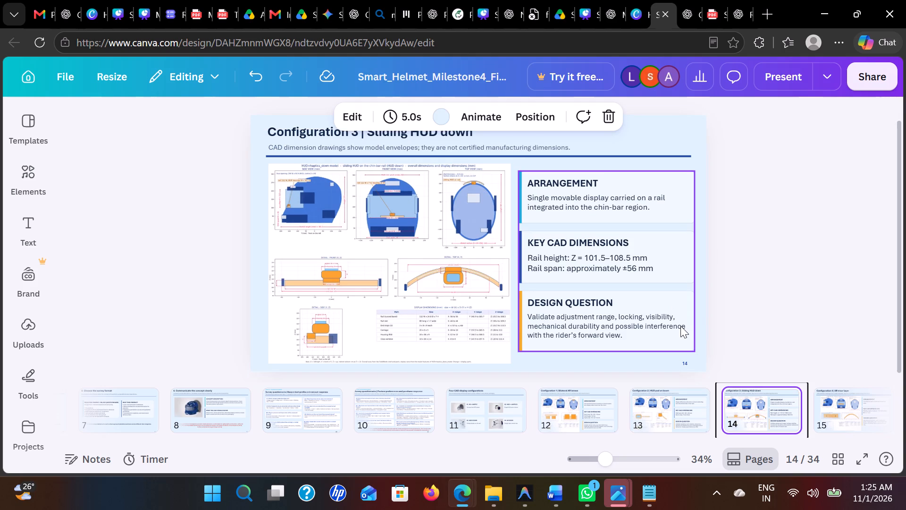
{"action": "left_click", "coordinate": [662, 310]}
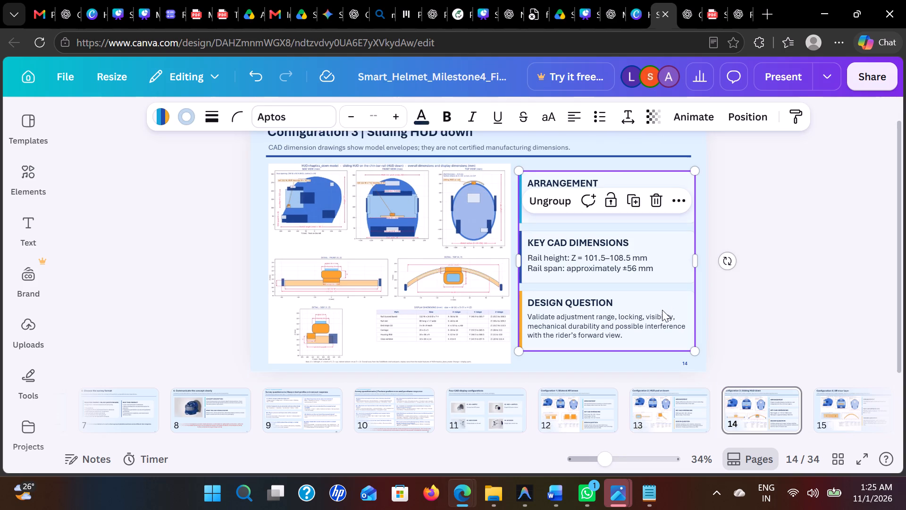
{"action": "left_click", "coordinate": [667, 409]}
{"action": "key", "text": "Right"}
{"action": "key", "text": "Left"}
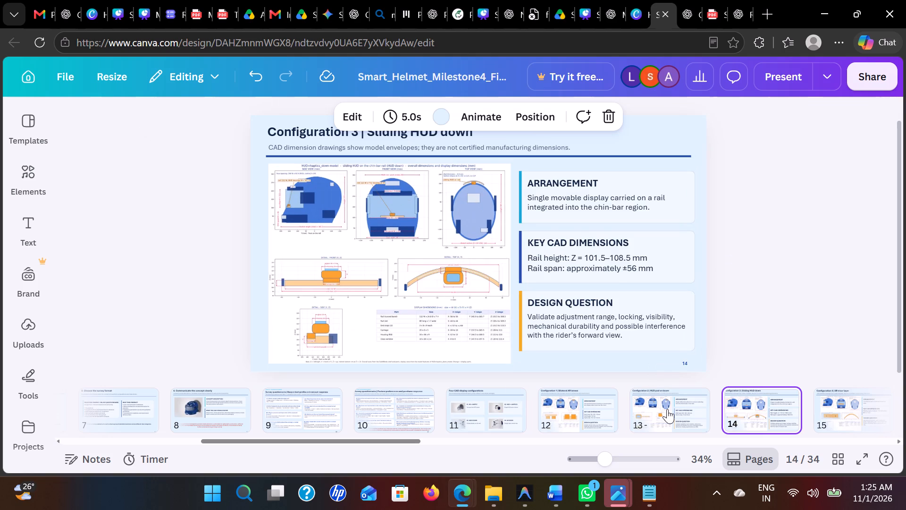
{"action": "key", "text": "Left"}
{"action": "key", "text": "Right"}
{"action": "key", "text": "Right"}
{"action": "key", "text": "Right"}
{"action": "key", "text": "Left"}
{"action": "key", "text": "Left"}
{"action": "key", "text": "Right"}
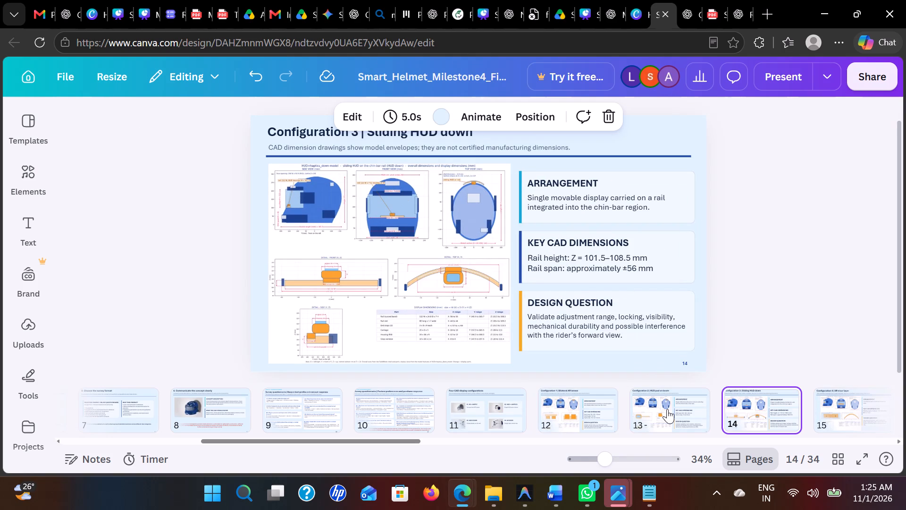
{"action": "key", "text": "Right"}
{"action": "key", "text": "Left"}
{"action": "key", "text": "Left"}
{"action": "key", "text": "Right"}
Enlarge slide 14's CAD dimension drawing slightly and realign it just below the heading line's left end.
{"action": "left_click", "coordinate": [401, 318]}
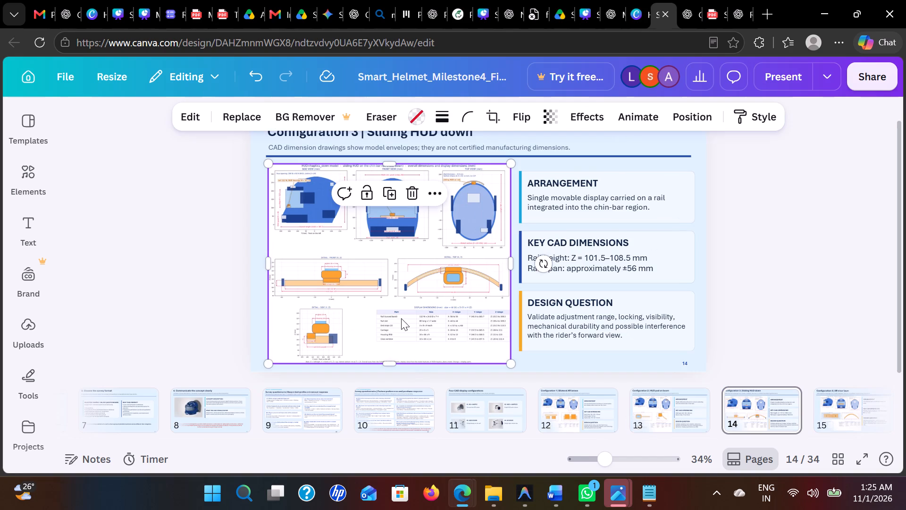
{"action": "left_click_drag", "start_coordinate": [268, 164], "coordinate": [264, 161]}
{"action": "left_click_drag", "start_coordinate": [313, 235], "coordinate": [310, 239]}
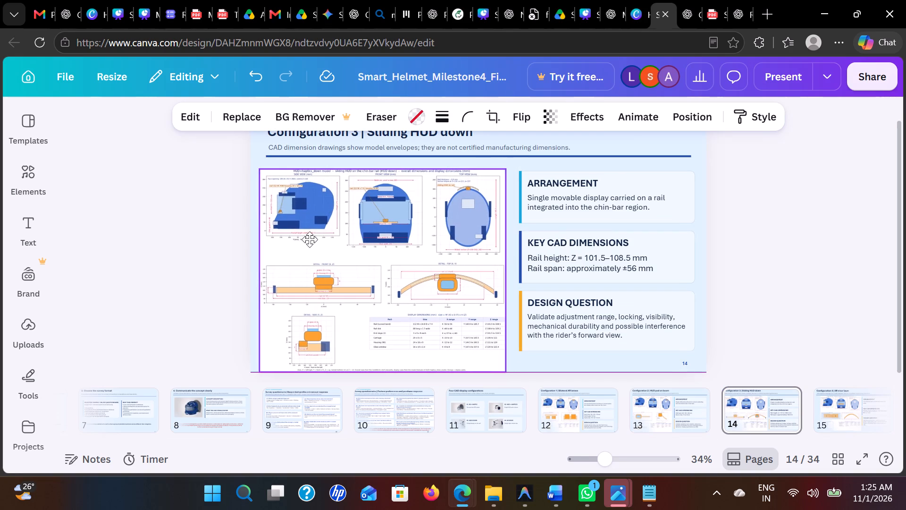
{"action": "left_click_drag", "start_coordinate": [310, 239], "coordinate": [310, 239]}
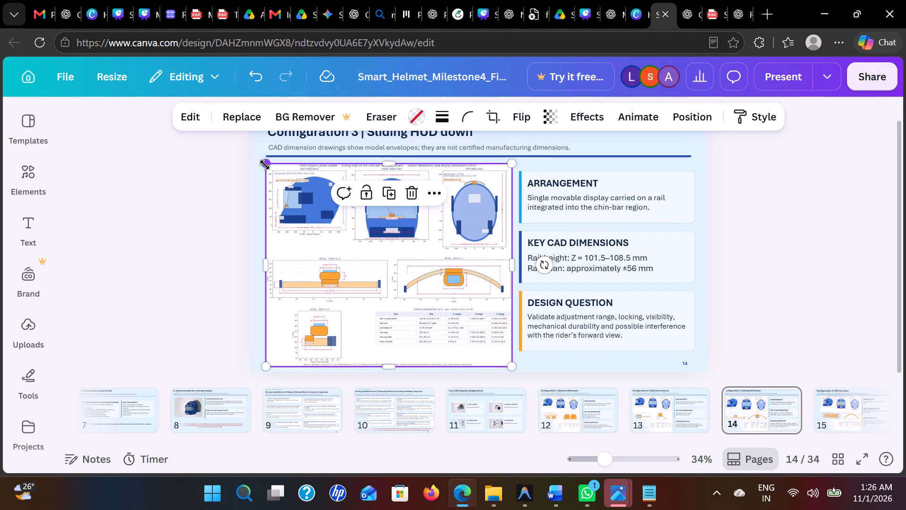
{"action": "left_click", "coordinate": [265, 165]}
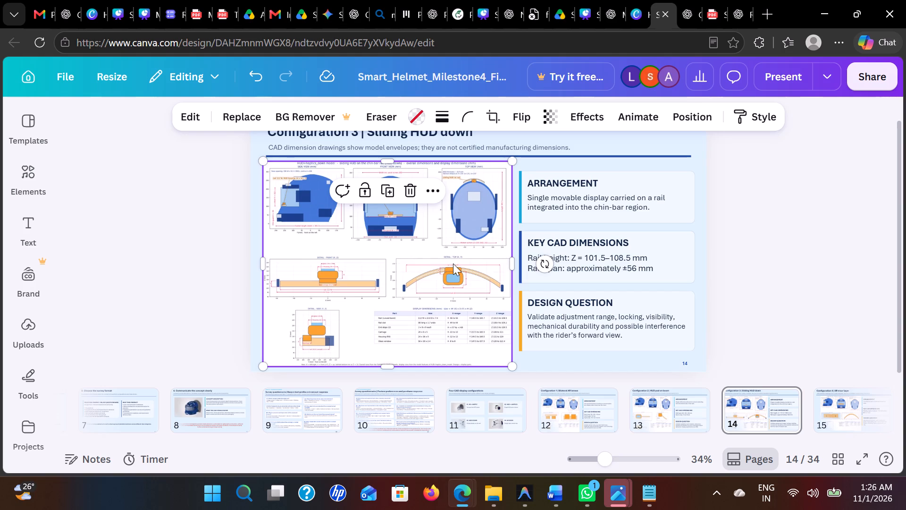
{"action": "left_click", "coordinate": [793, 228]}
Enlarge slide 15's CAD dimension drawing and move it to the left end of the heading line.
{"action": "key", "text": "Right"}
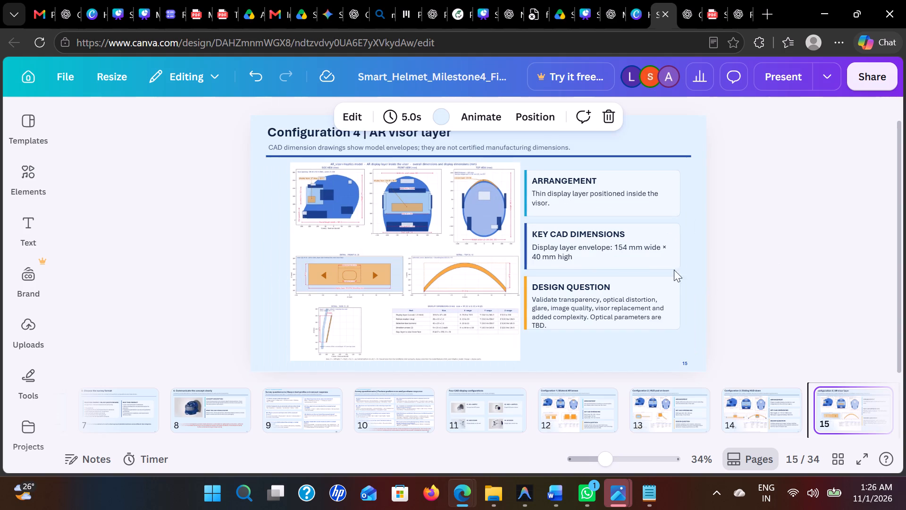
{"action": "left_click", "coordinate": [467, 264]}
{"action": "left_click_drag", "start_coordinate": [518, 359], "coordinate": [528, 367]}
{"action": "left_click_drag", "start_coordinate": [485, 352], "coordinate": [460, 351]}
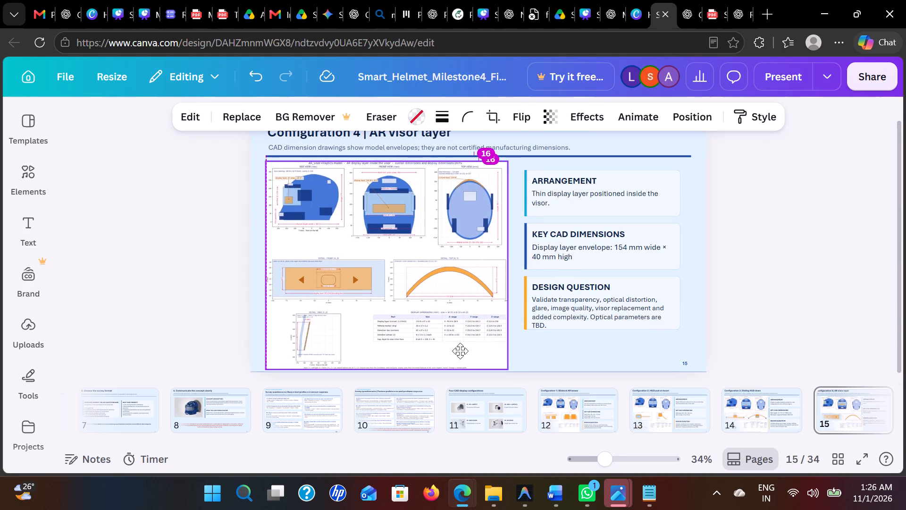
{"action": "left_click_drag", "start_coordinate": [460, 351], "coordinate": [460, 351]}
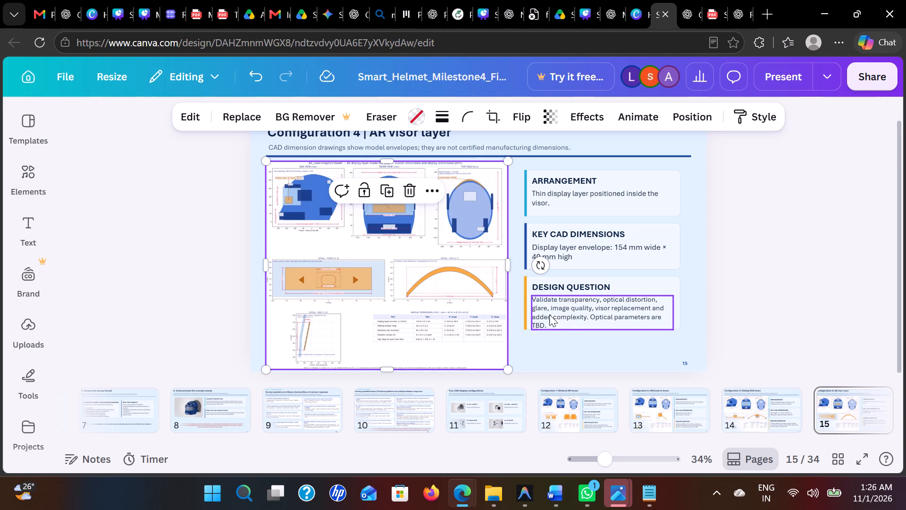
{"action": "left_click", "coordinate": [762, 178]}
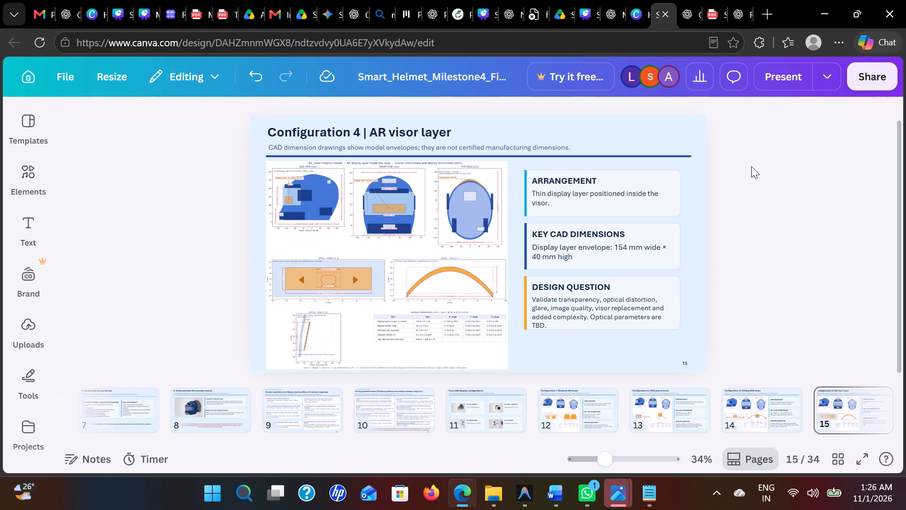
Group slide 15's ARRANGEMENT, KEY CAD DIMENSIONS and DESIGN QUESTION cards.
{"action": "left_click_drag", "start_coordinate": [755, 172], "coordinate": [512, 329]}
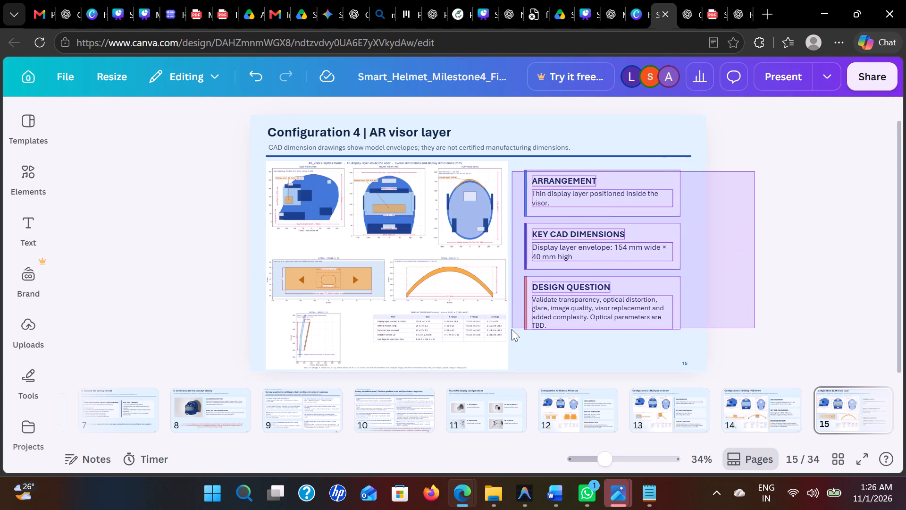
{"action": "left_click_drag", "start_coordinate": [512, 329], "coordinate": [520, 331]}
{"action": "left_click", "coordinate": [564, 360]}
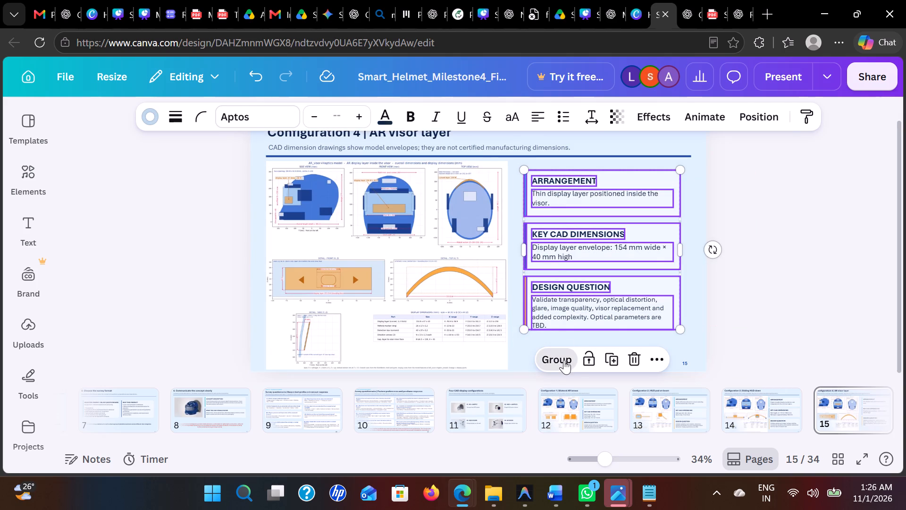
Enlarge slide 15's card group, widen it slightly and position it between the CAD drawing and the heading line's right end.
{"action": "left_click_drag", "start_coordinate": [680, 326], "coordinate": [696, 354]}
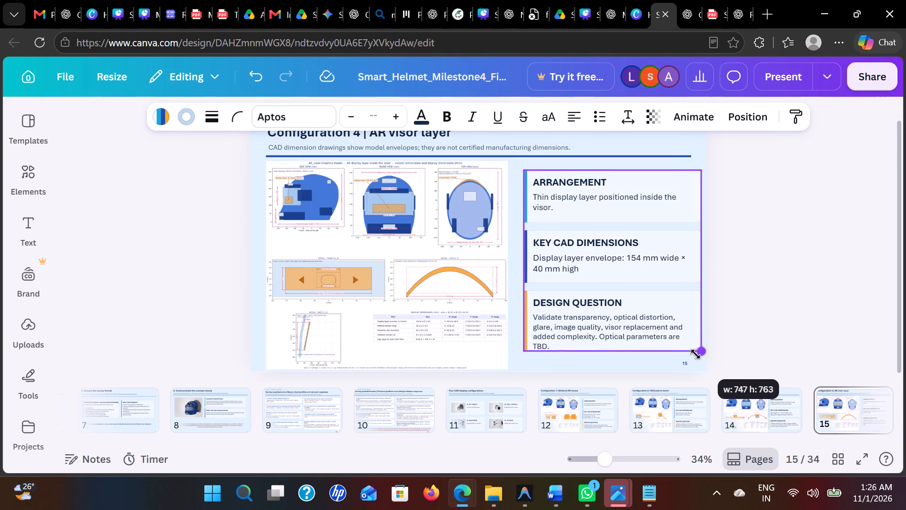
{"action": "left_click_drag", "start_coordinate": [696, 354], "coordinate": [698, 357]}
{"action": "left_click_drag", "start_coordinate": [680, 286], "coordinate": [673, 286]}
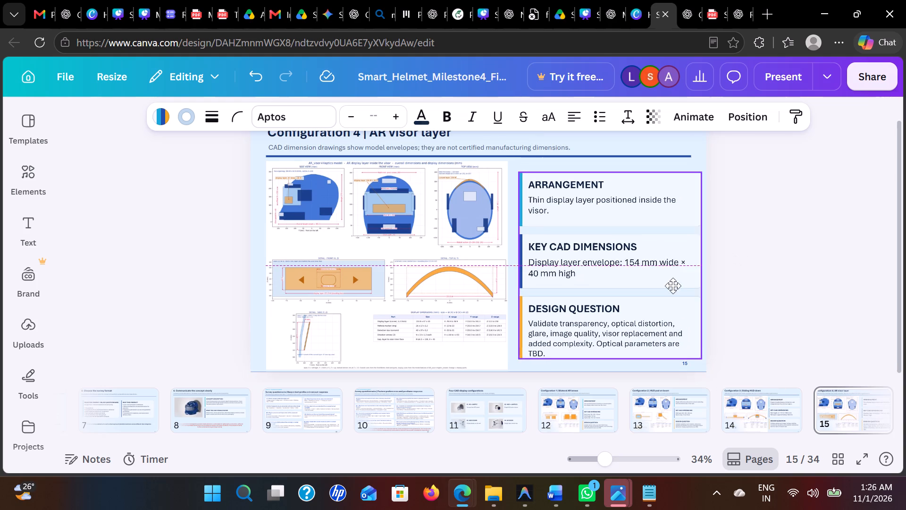
{"action": "left_click_drag", "start_coordinate": [673, 286], "coordinate": [672, 282]}
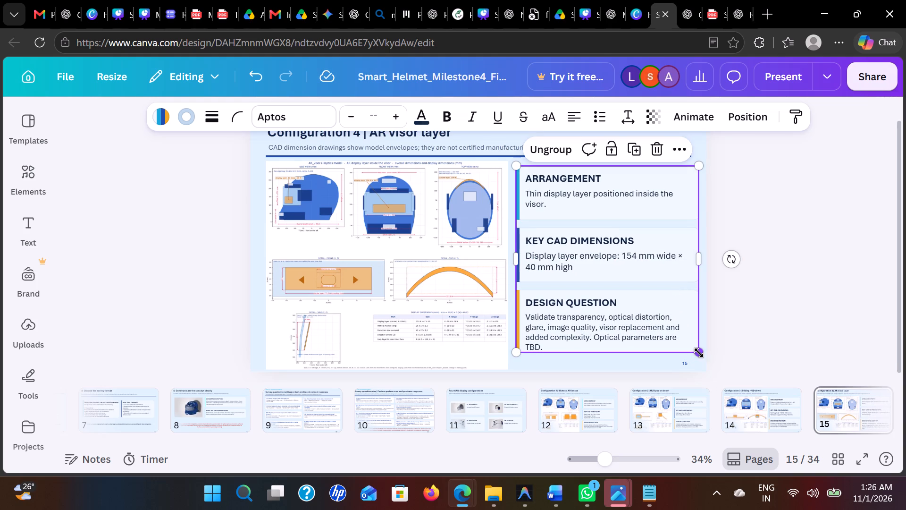
{"action": "left_click_drag", "start_coordinate": [699, 353], "coordinate": [695, 351]}
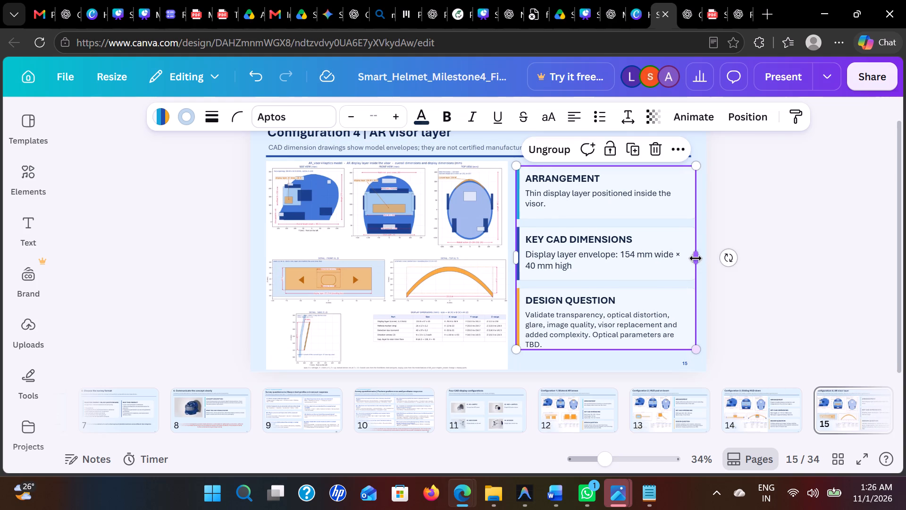
{"action": "left_click", "coordinate": [696, 258]}
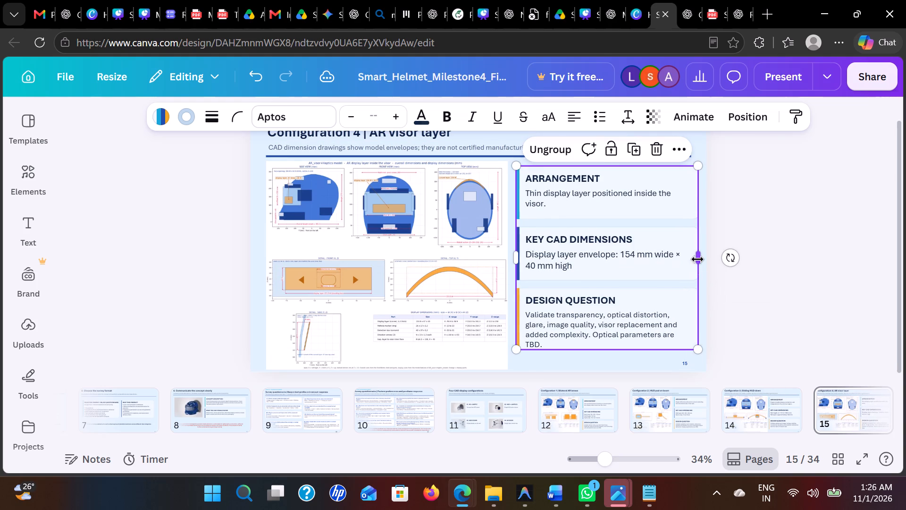
{"action": "left_click", "coordinate": [684, 329]}
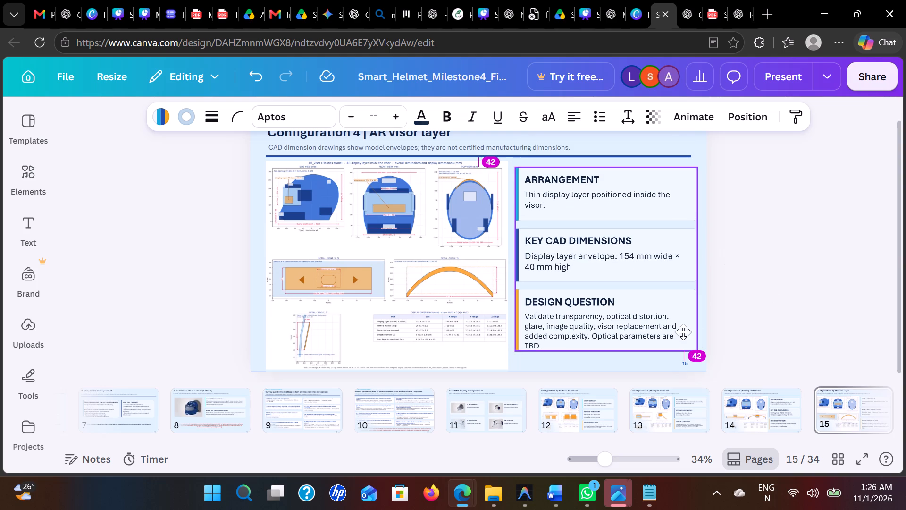
{"action": "left_click", "coordinate": [749, 314]}
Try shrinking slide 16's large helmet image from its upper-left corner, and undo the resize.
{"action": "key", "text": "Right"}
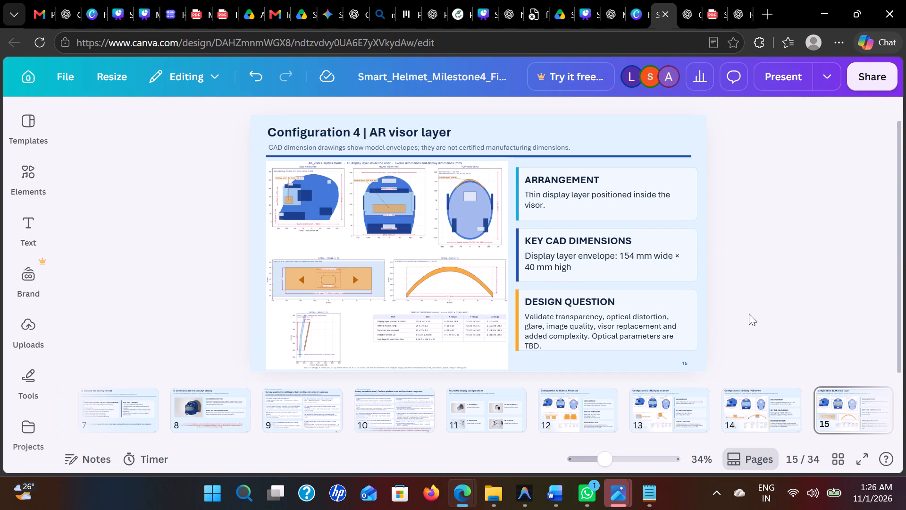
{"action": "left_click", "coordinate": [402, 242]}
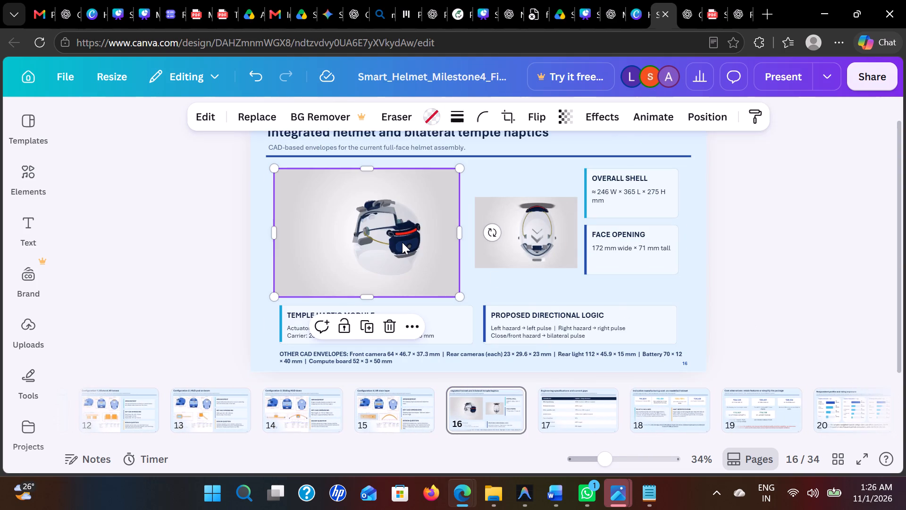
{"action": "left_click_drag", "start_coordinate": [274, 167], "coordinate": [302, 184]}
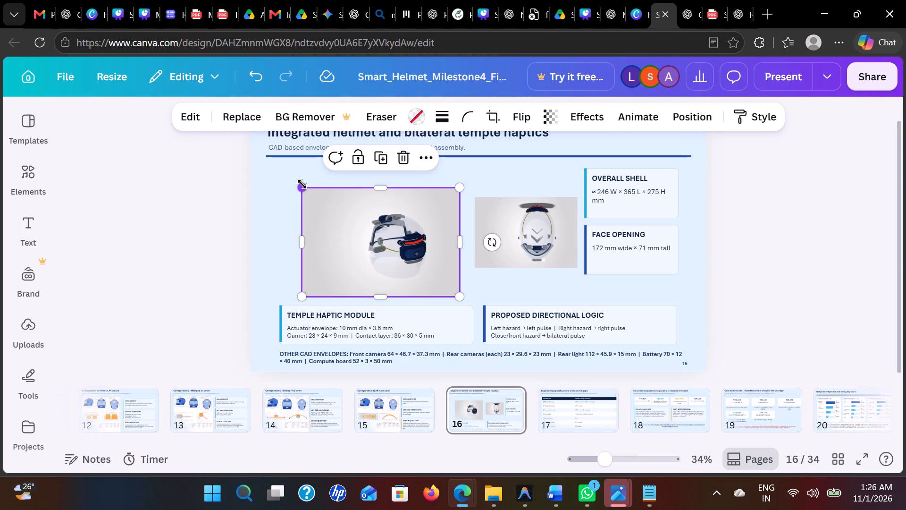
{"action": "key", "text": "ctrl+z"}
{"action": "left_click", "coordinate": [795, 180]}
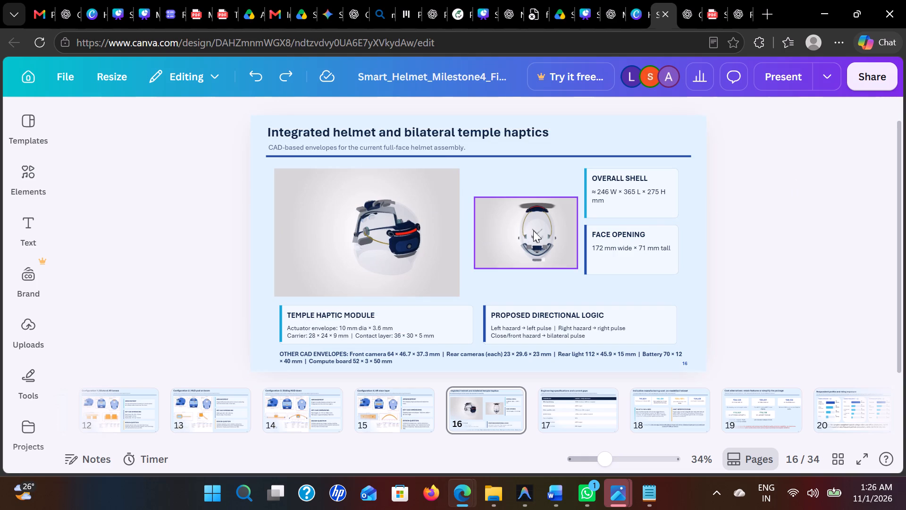
Move slide 16's large helmet image sideways so its left edge lines up with the start of the heading line.
{"action": "left_click", "coordinate": [528, 231]}
{"action": "left_click_drag", "start_coordinate": [365, 229], "coordinate": [357, 229]}
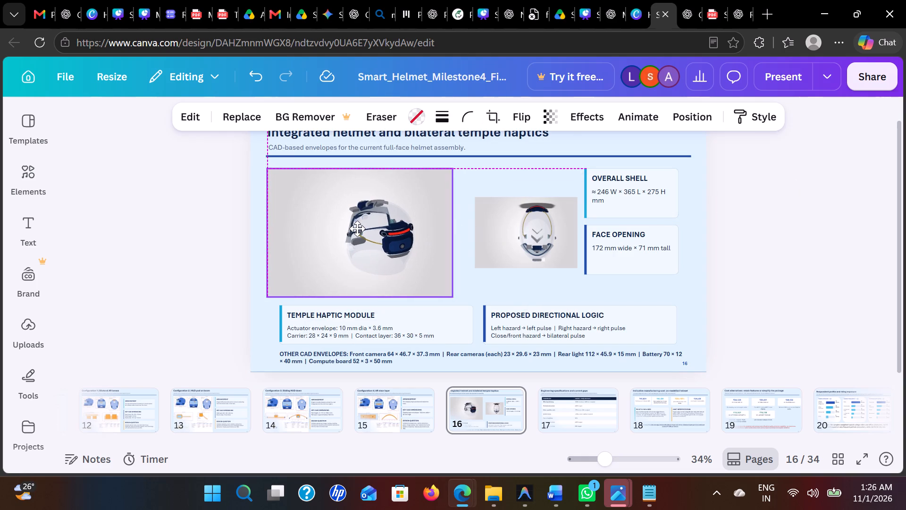
{"action": "left_click_drag", "start_coordinate": [357, 229], "coordinate": [355, 228]}
Enlarge slide 16's small front-view helmet image from its upper-left corner to a height of about 359.
{"action": "left_click", "coordinate": [502, 229]}
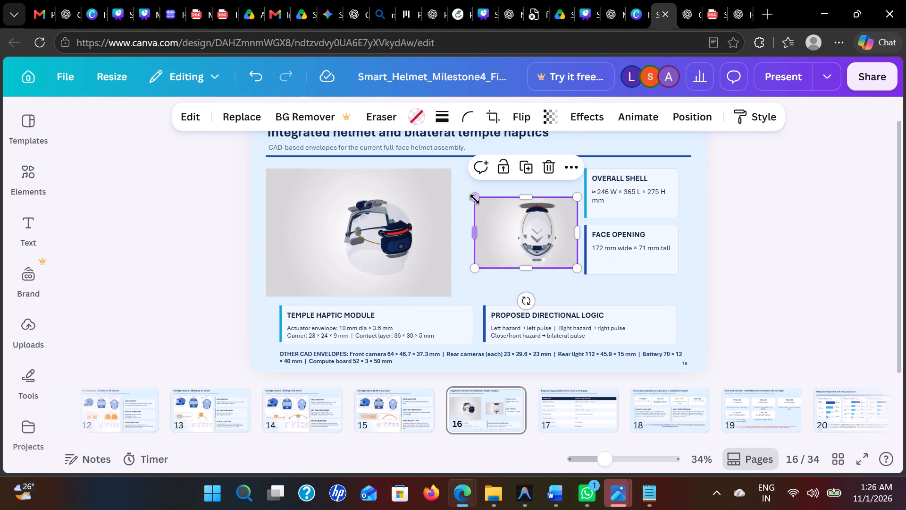
{"action": "left_click_drag", "start_coordinate": [475, 199], "coordinate": [460, 189]}
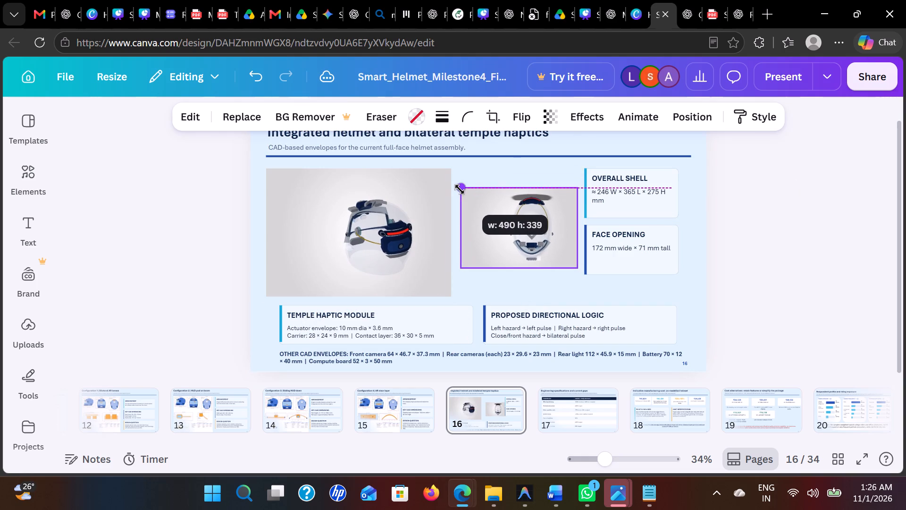
{"action": "left_click_drag", "start_coordinate": [460, 189], "coordinate": [458, 187]}
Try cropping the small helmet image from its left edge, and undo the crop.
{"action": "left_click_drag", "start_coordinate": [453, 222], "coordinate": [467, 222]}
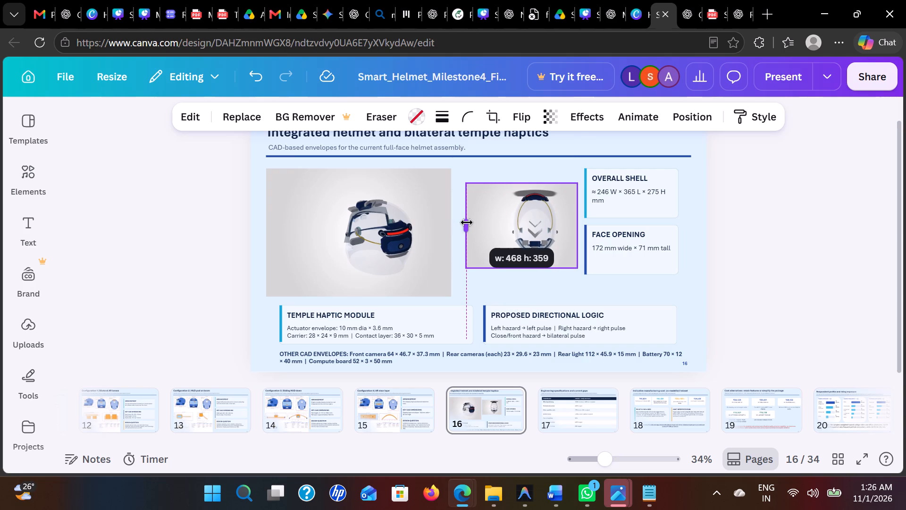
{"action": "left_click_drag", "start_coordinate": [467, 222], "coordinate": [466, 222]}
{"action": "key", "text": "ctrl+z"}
Position the enlarged small helmet image in the gap between the large helmet image and the OVERALL SHELL and FACE OPENING cards.
{"action": "left_click", "coordinate": [538, 238]}
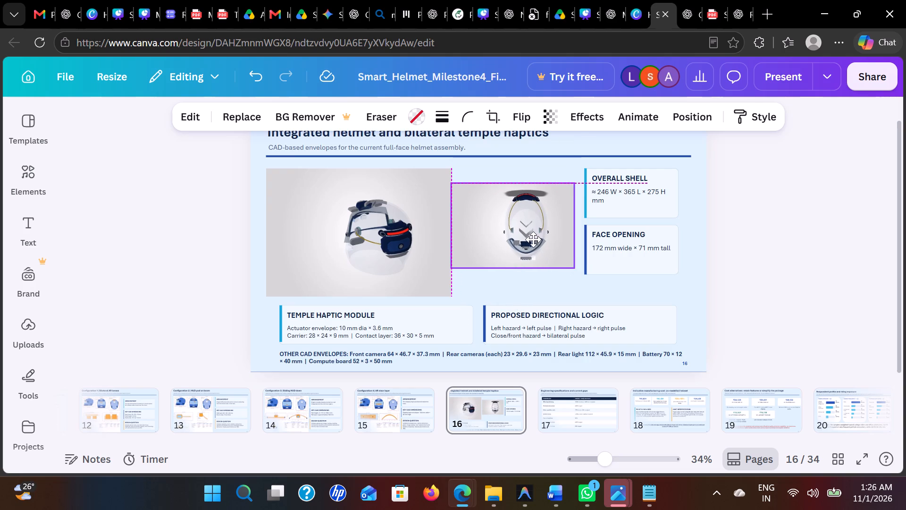
{"action": "left_click", "coordinate": [763, 211]}
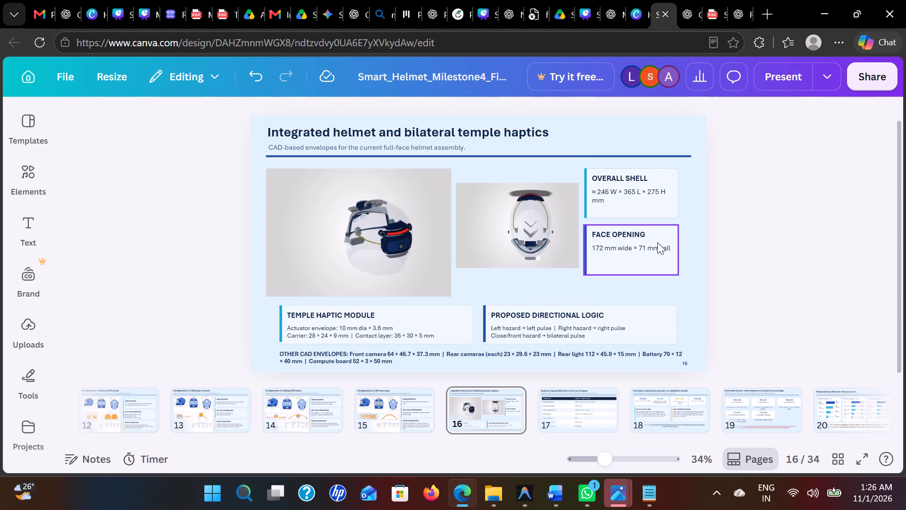
{"action": "left_click", "coordinate": [745, 240]}
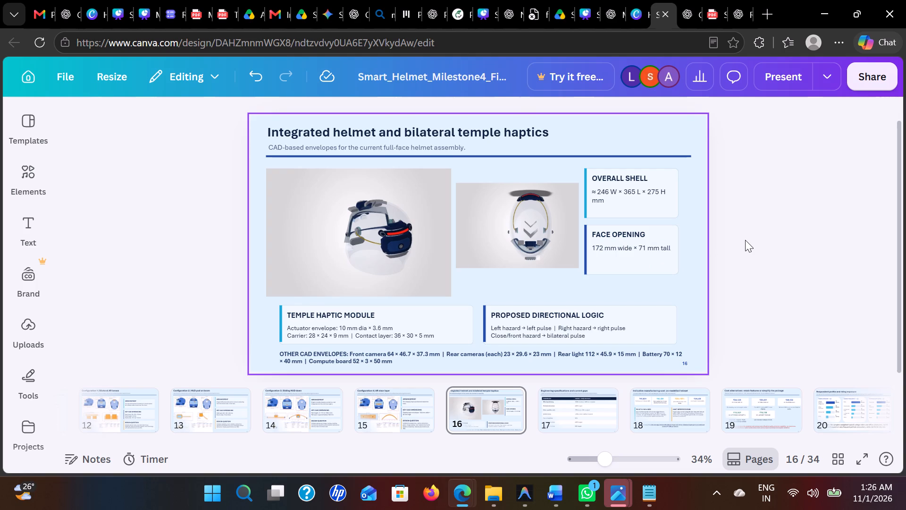
Review the layout of slides 17 to 20, including the engineering specifications, manufacturing cost and cost alternatives slides.
{"action": "key", "text": "Right"}
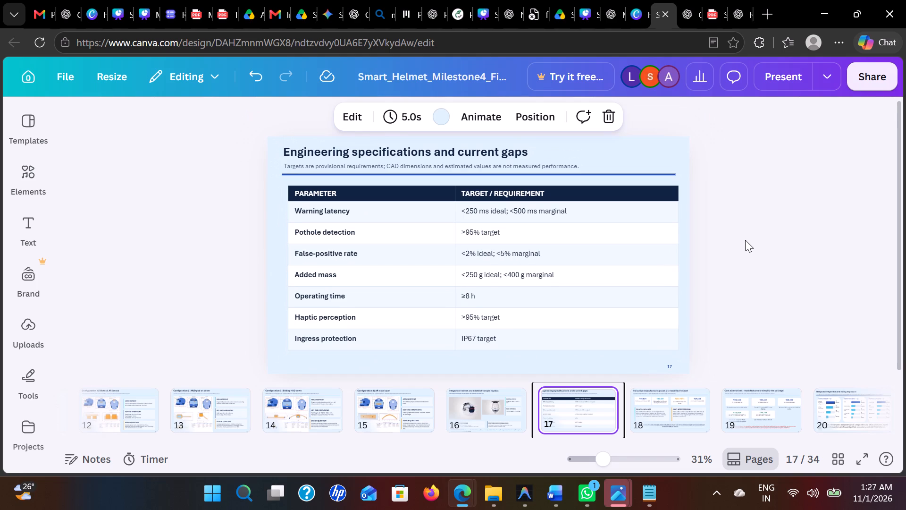
{"action": "key", "text": "Right"}
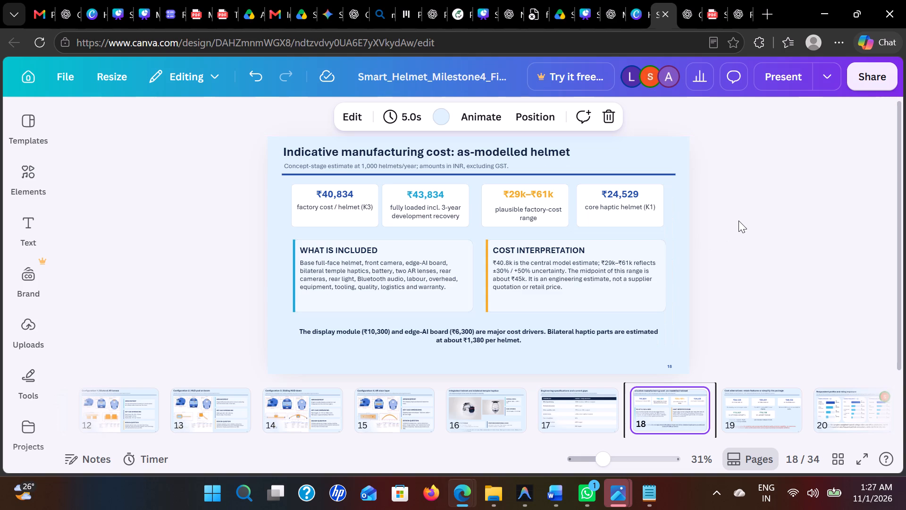
{"action": "key", "text": "Right"}
{"action": "key", "text": "Left"}
{"action": "key", "text": "Right"}
{"action": "key", "text": "Right"}
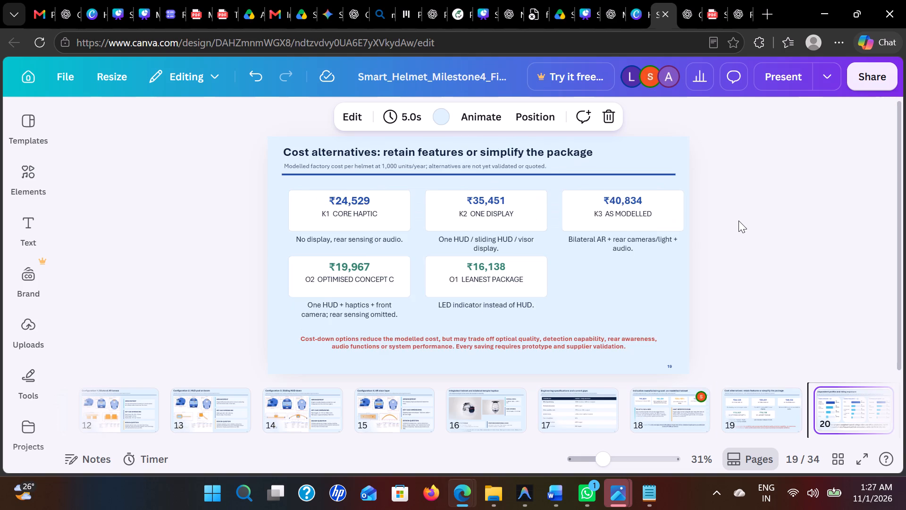
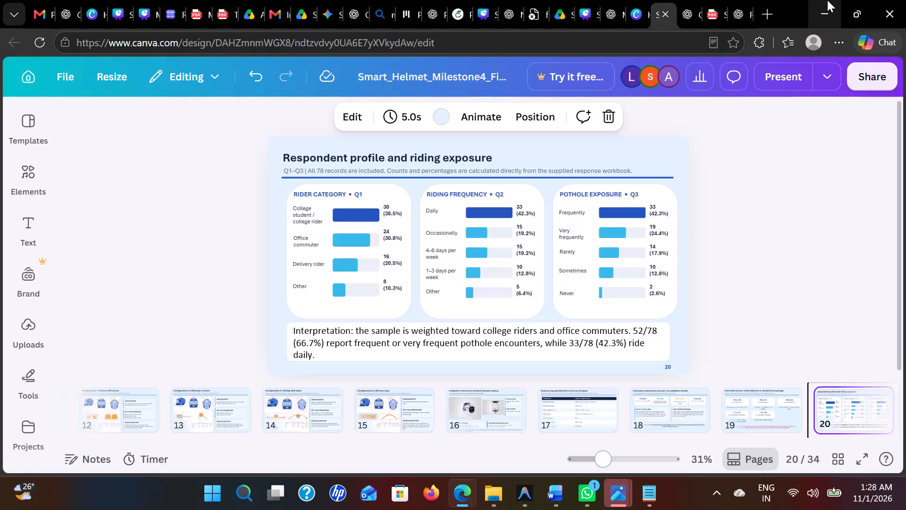
Compare the layouts of slides 18 to 20, covering manufacturing cost, cost alternatives and the respondent profile.
{"action": "key", "text": "Left"}
{"action": "key", "text": "Left"}
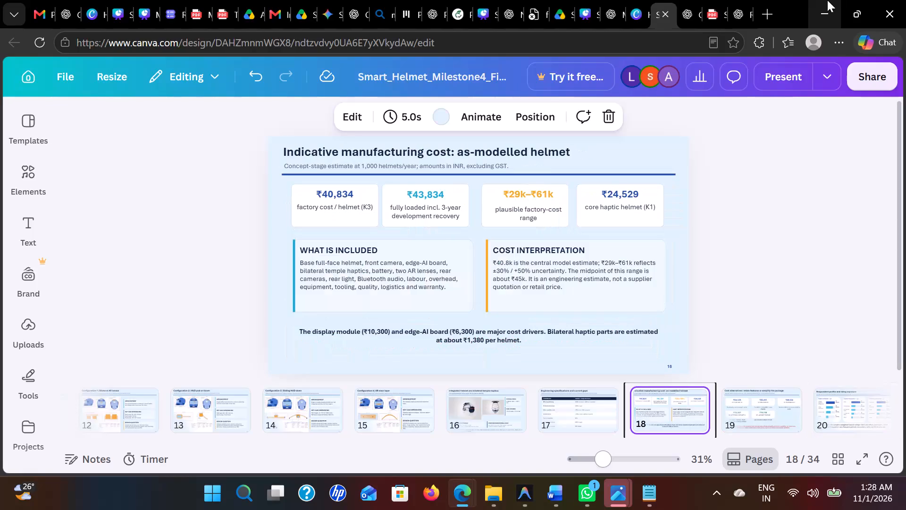
{"action": "key", "text": "Right"}
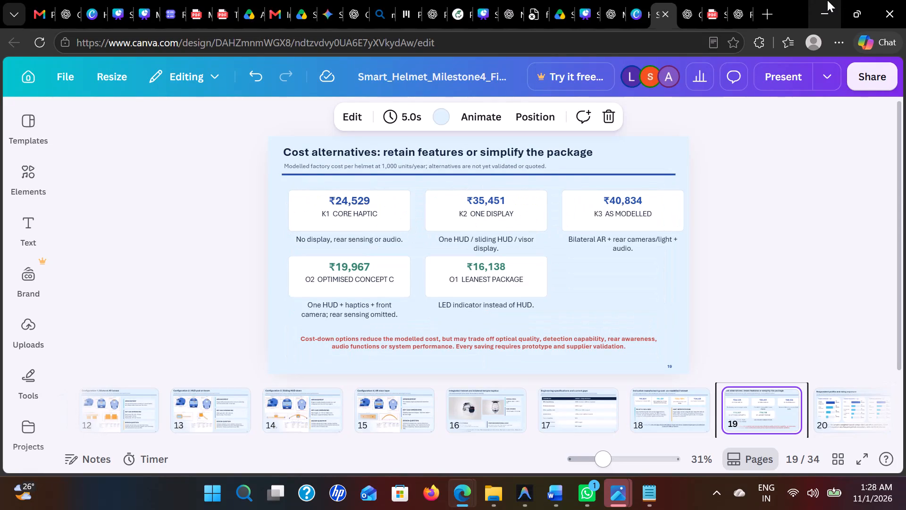
{"action": "key", "text": "Right"}
{"action": "key", "text": "Left"}
{"action": "key", "text": "Left"}
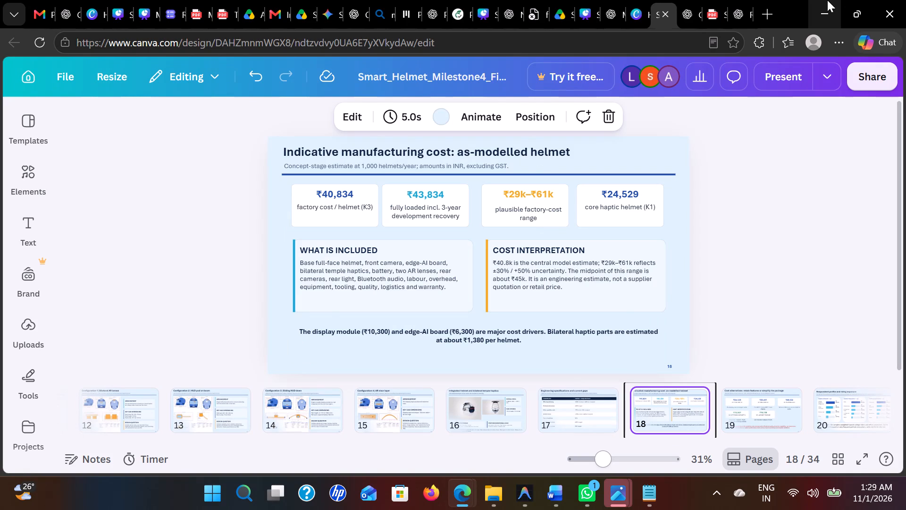
{"action": "key", "text": "Right"}
{"action": "key", "text": "Left"}
{"action": "key", "text": "Right"}
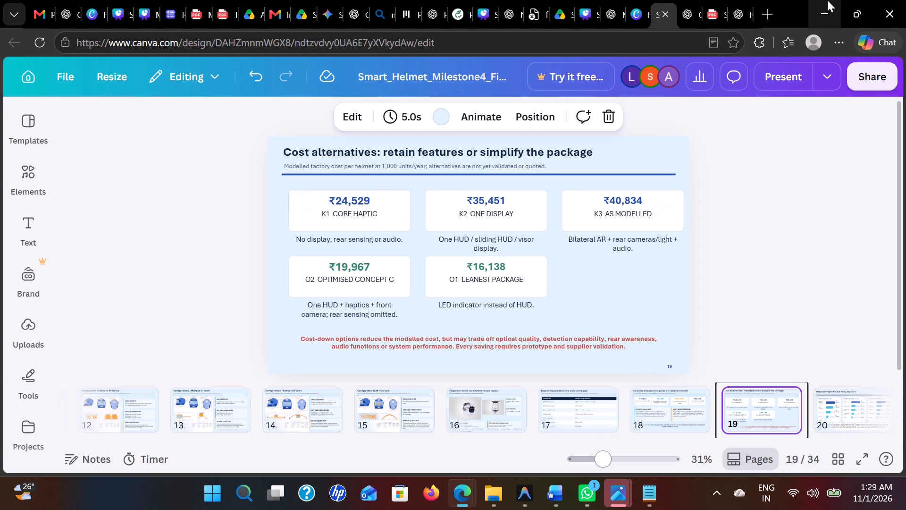
{"action": "key", "text": "Left"}
{"action": "key", "text": "Right"}
{"action": "key", "text": "Left"}
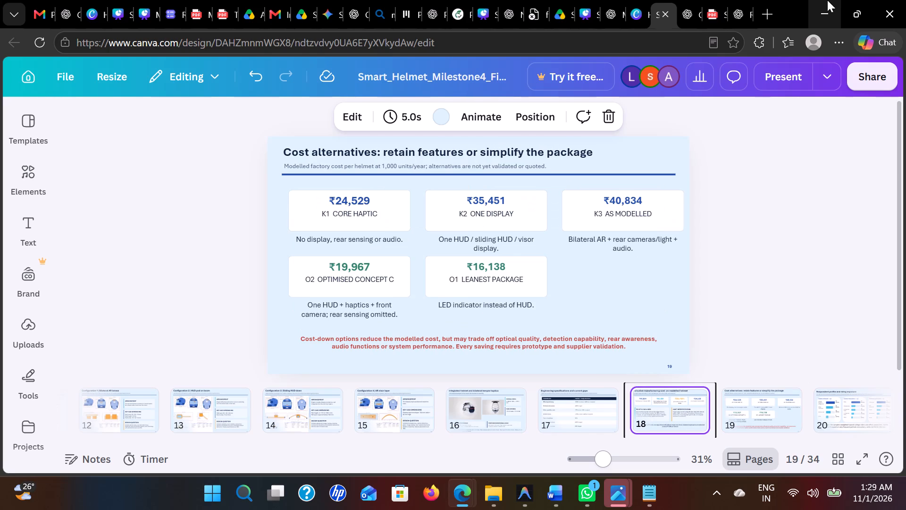
{"action": "key", "text": "Right"}
{"action": "key", "text": "Right"}
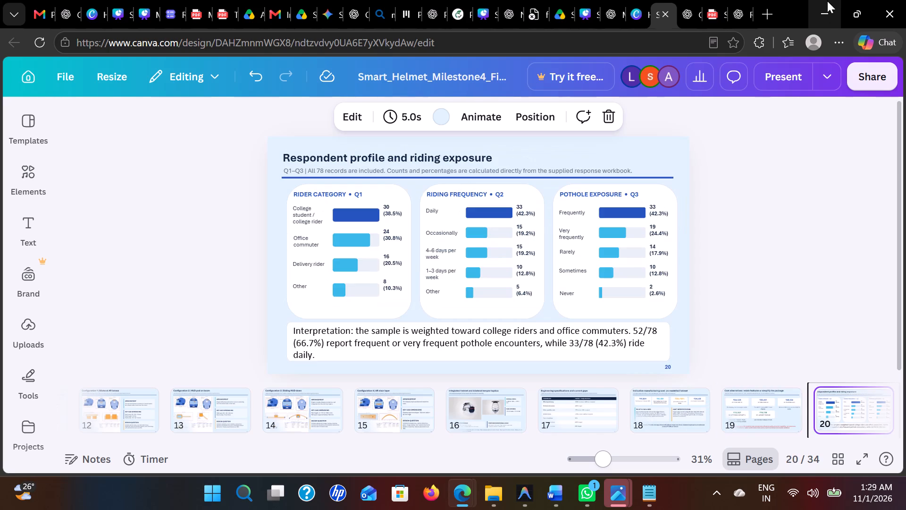
Review the layout of the survey result slides 20 to 26, from respondent profile to willingness to pay.
{"action": "scroll", "coordinate": [732, 418], "scroll_direction": "left", "scroll_amount": 6}
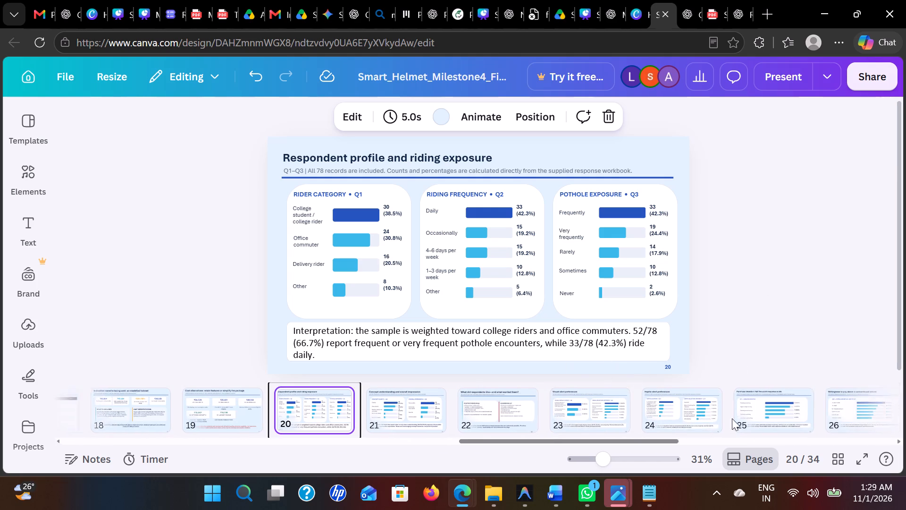
{"action": "key", "text": "Right"}
{"action": "key", "text": "Right"}
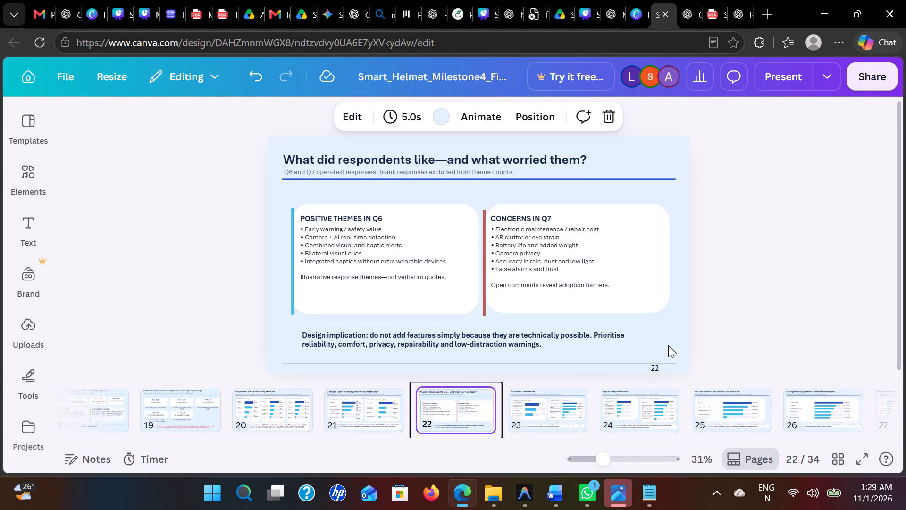
{"action": "scroll", "coordinate": [624, 331], "scroll_direction": "down", "scroll_amount": 1}
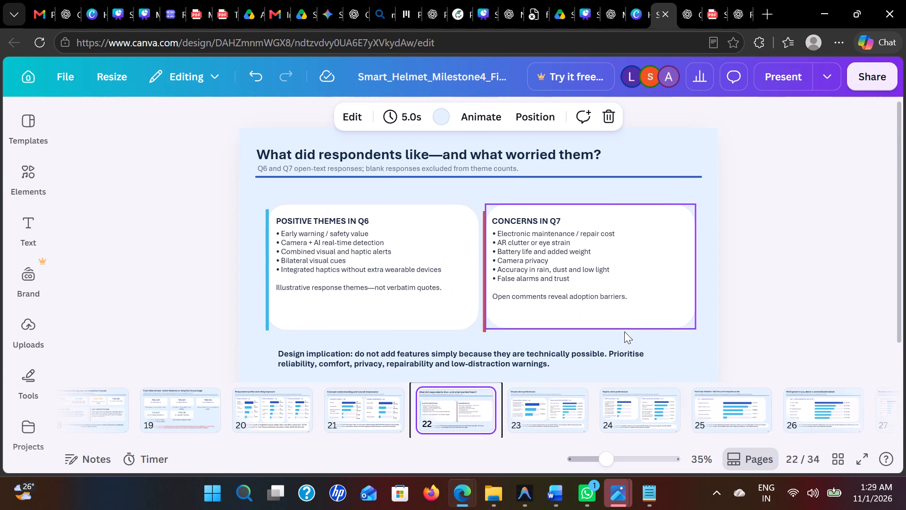
{"action": "scroll", "coordinate": [624, 331], "scroll_direction": "down", "scroll_amount": 1}
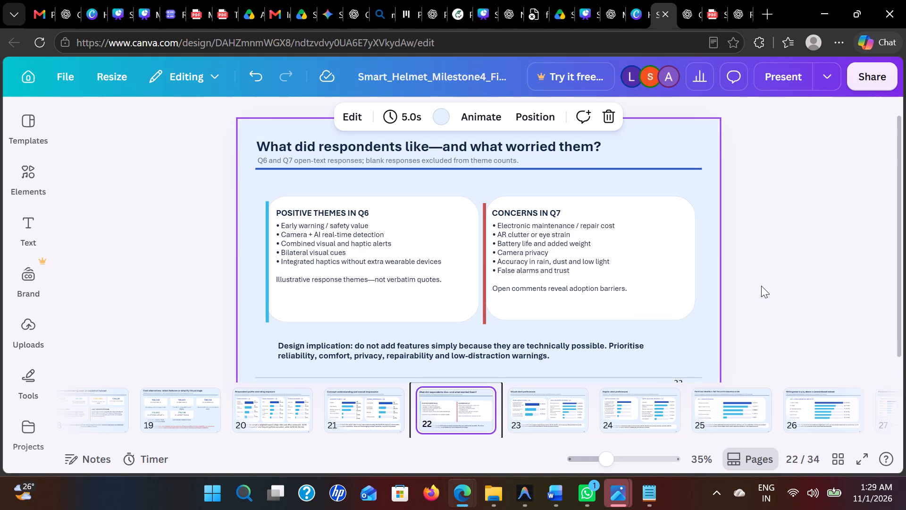
{"action": "key", "text": "Right"}
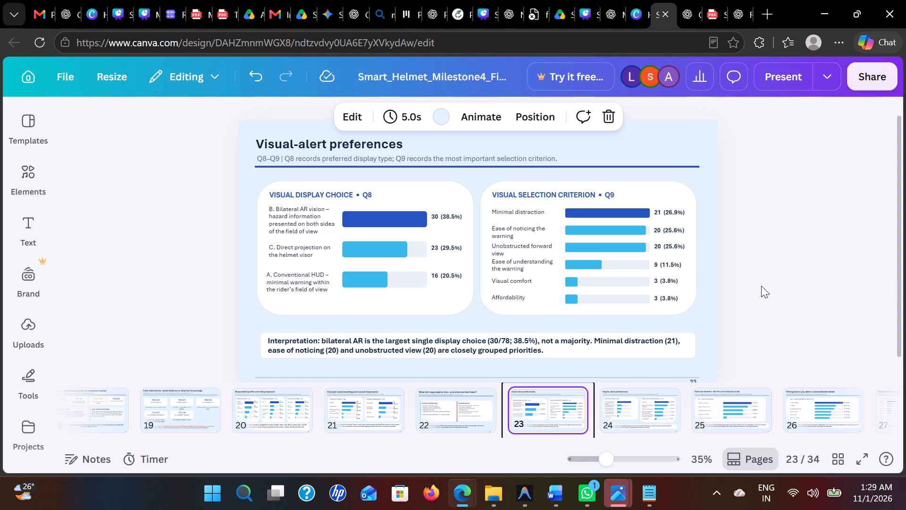
{"action": "key", "text": "Right"}
{"action": "key", "text": "Left"}
{"action": "key", "text": "Right"}
{"action": "key", "text": "Left"}
{"action": "key", "text": "Left"}
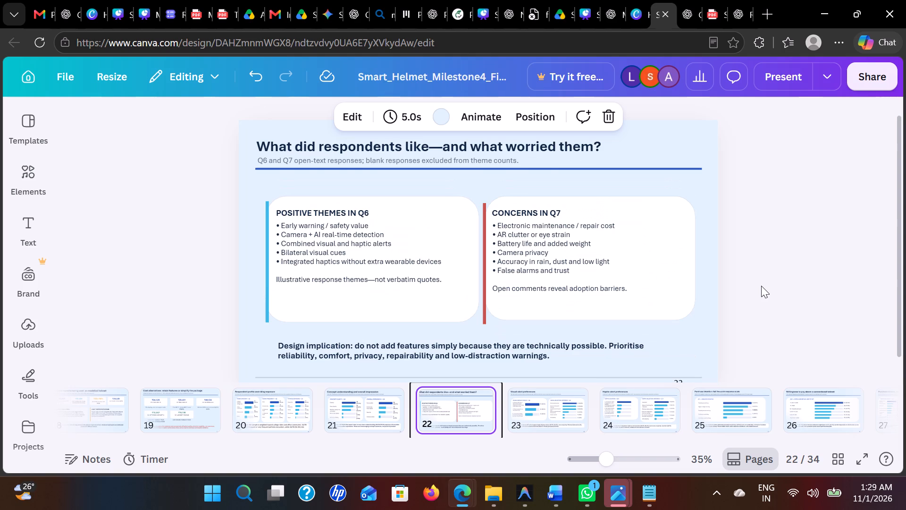
{"action": "key", "text": "Right"}
{"action": "key", "text": "Right"}
{"action": "key", "text": "Right"}
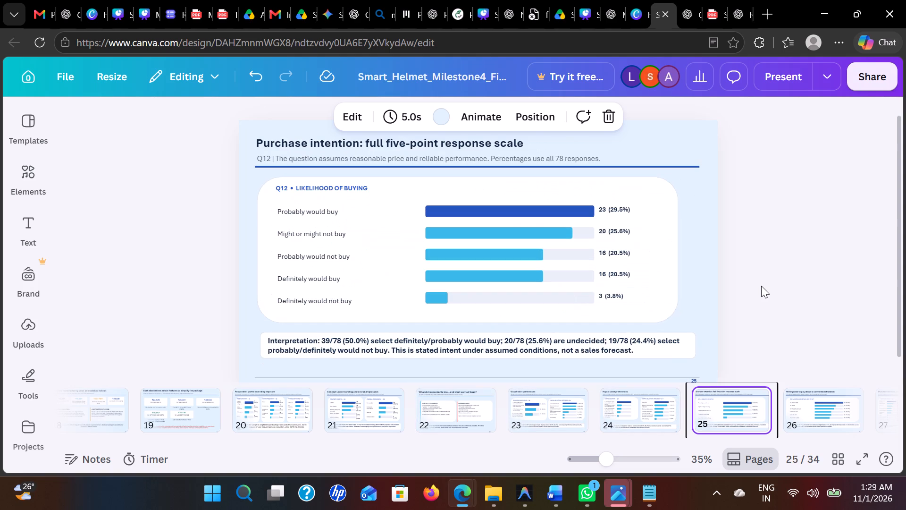
{"action": "key", "text": "Right"}
{"action": "key", "text": "Left"}
{"action": "key", "text": "Left"}
{"action": "key", "text": "Left"}
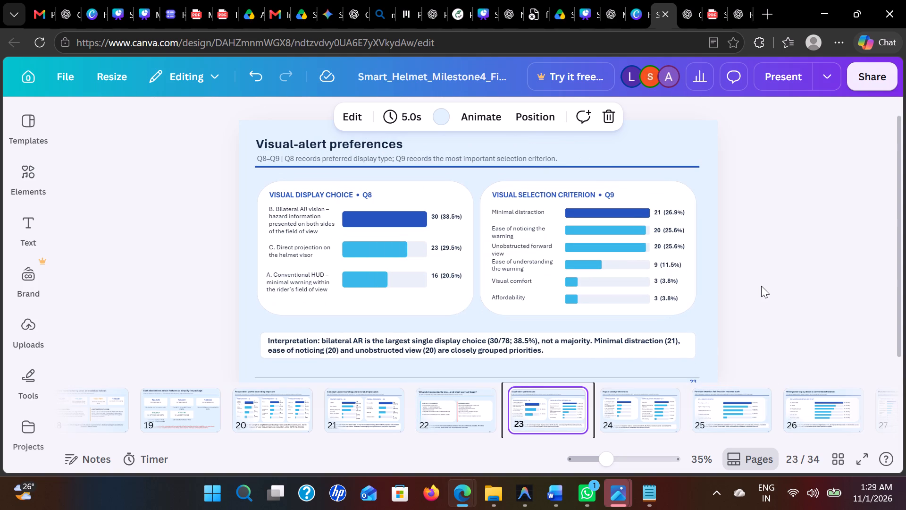
{"action": "key", "text": "Left"}
{"action": "key", "text": "Right"}
{"action": "key", "text": "Left"}
{"action": "key", "text": "Left"}
{"action": "key", "text": "Left"}
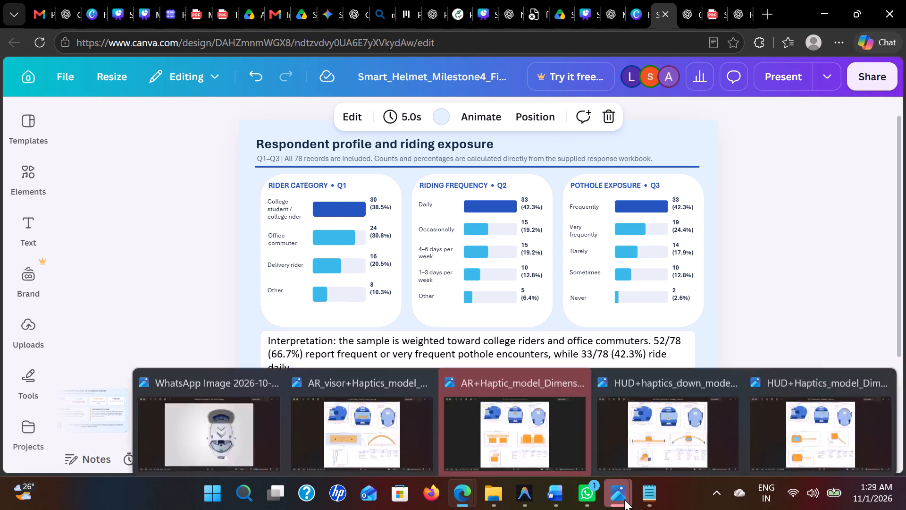
Close the five open image viewer windows holding the WhatsApp image and the AR and HUD haptics model drawings.
{"action": "left_click", "coordinate": [269, 372]}
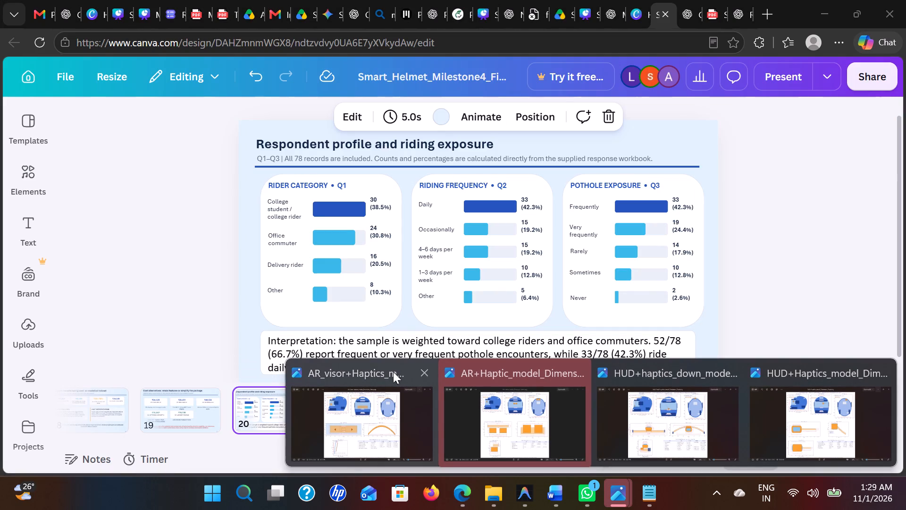
{"action": "left_click", "coordinate": [428, 367]}
{"action": "left_click", "coordinate": [530, 372]}
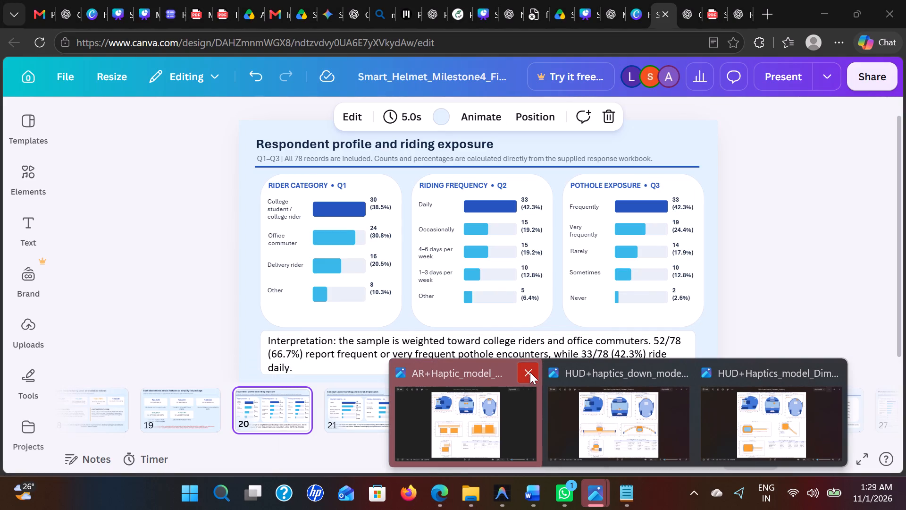
{"action": "left_click", "coordinate": [584, 374]}
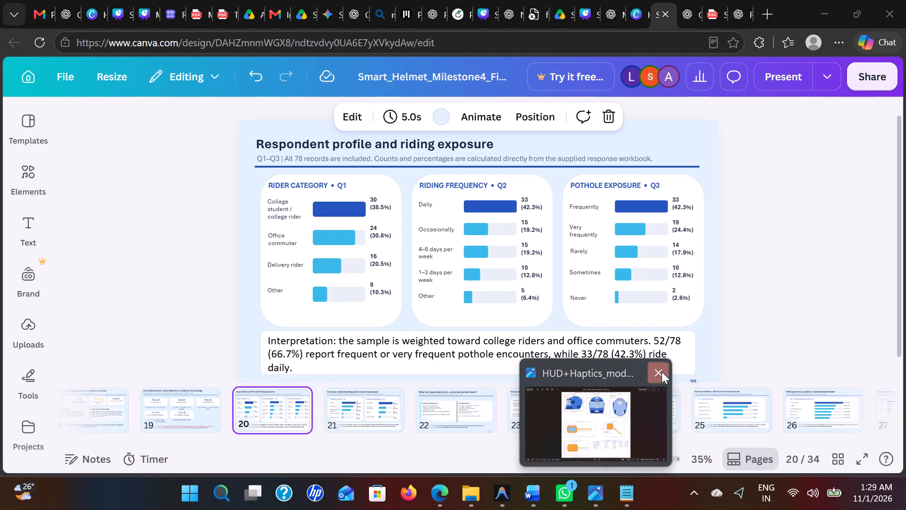
{"action": "left_click", "coordinate": [663, 371]}
Switch to Notepad, save the open file of milestone review notes and close its window.
{"action": "left_click", "coordinate": [630, 493]}
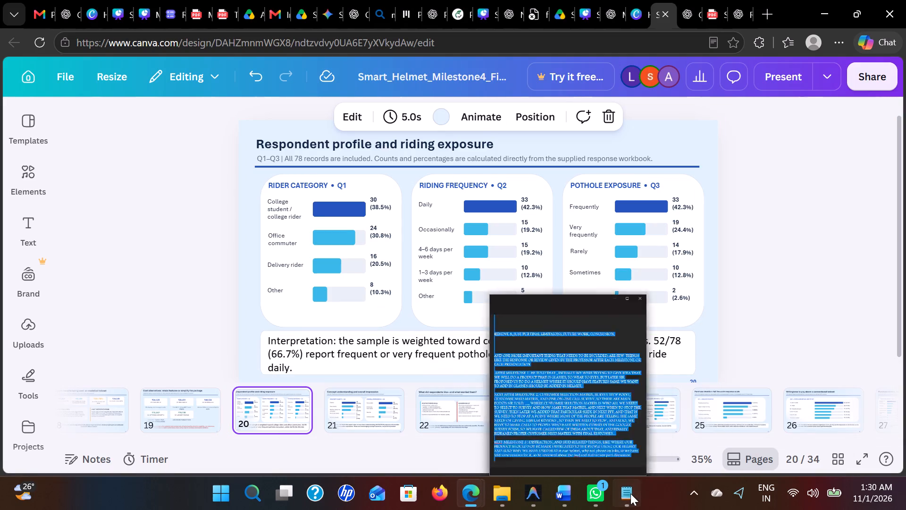
{"action": "left_click", "coordinate": [739, 129]}
{"action": "key", "text": "ctrl+s"}
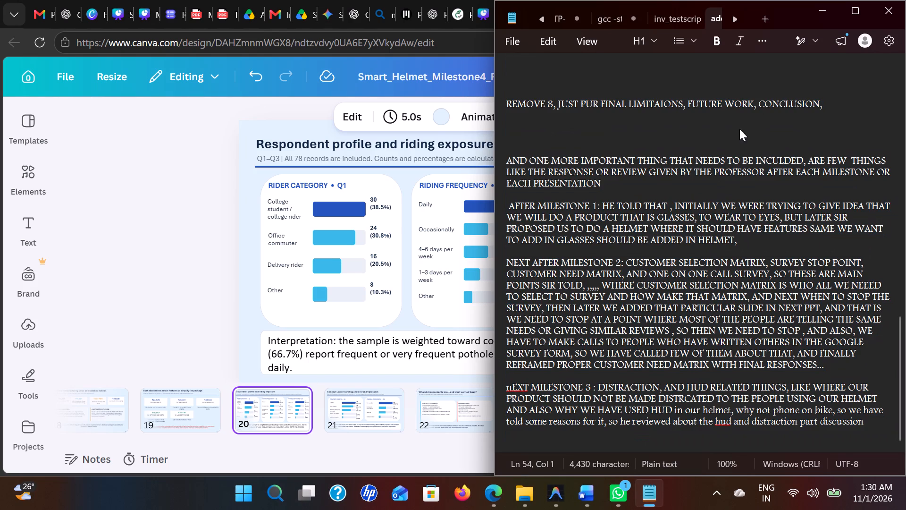
{"action": "key", "text": "Escape"}
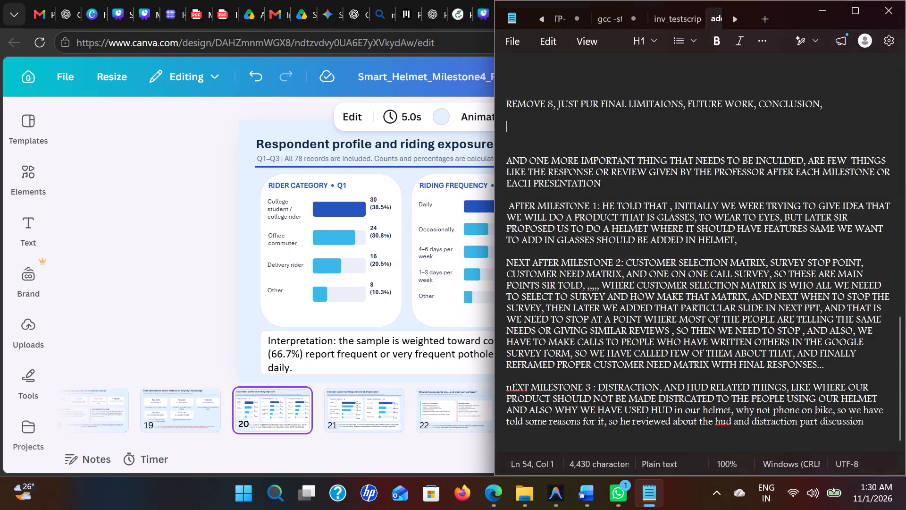
{"action": "left_click", "coordinate": [892, 15]}
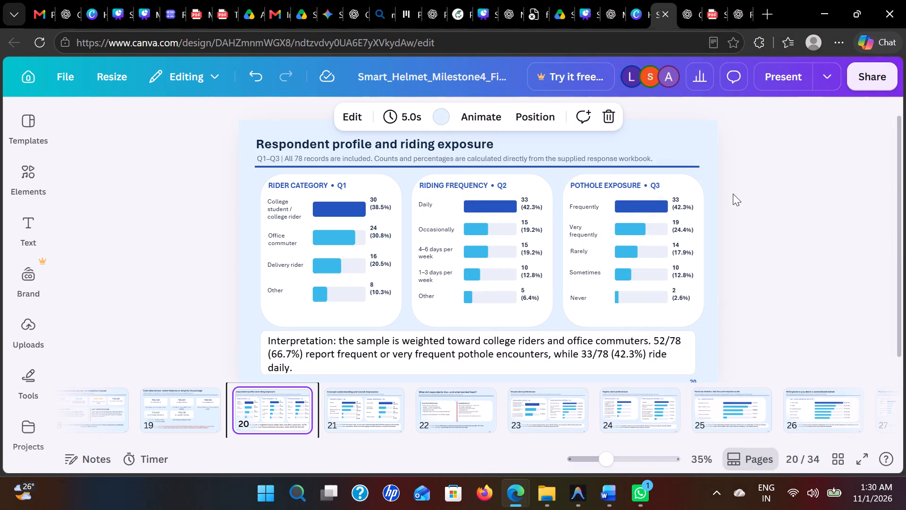
On slide 22, nudge the red accent bar slightly up and towards the CONCERNS IN Q7 card.
{"action": "left_click", "coordinate": [746, 213]}
{"action": "key", "text": "Right"}
{"action": "key", "text": "Right"}
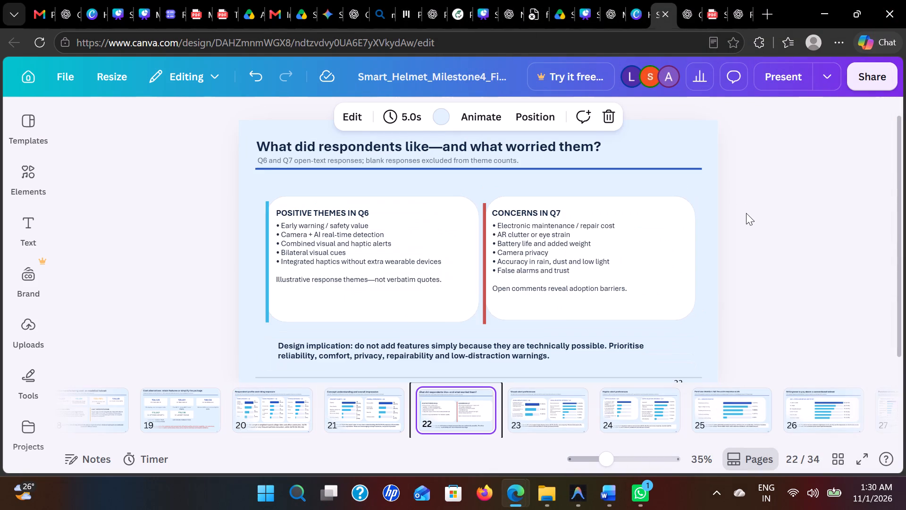
{"action": "key", "text": "Right"}
{"action": "key", "text": "Left"}
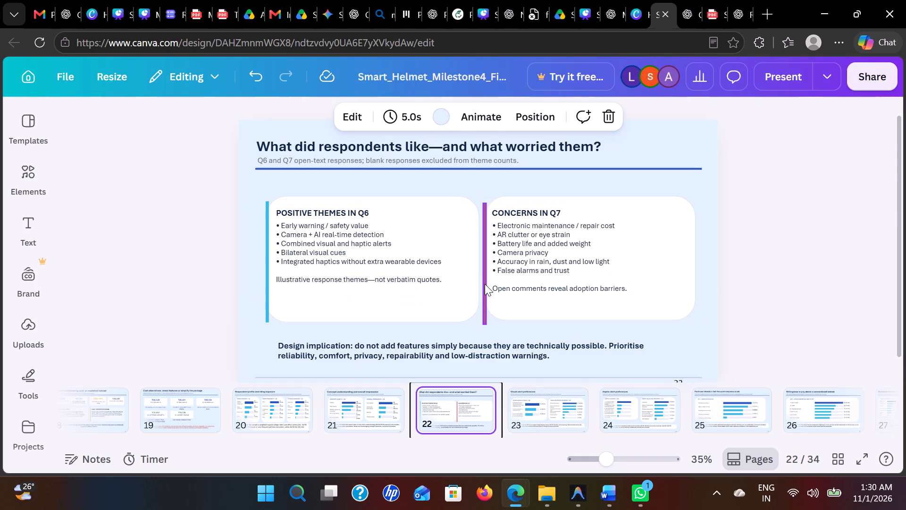
{"action": "left_click_drag", "start_coordinate": [484, 284], "coordinate": [486, 279]}
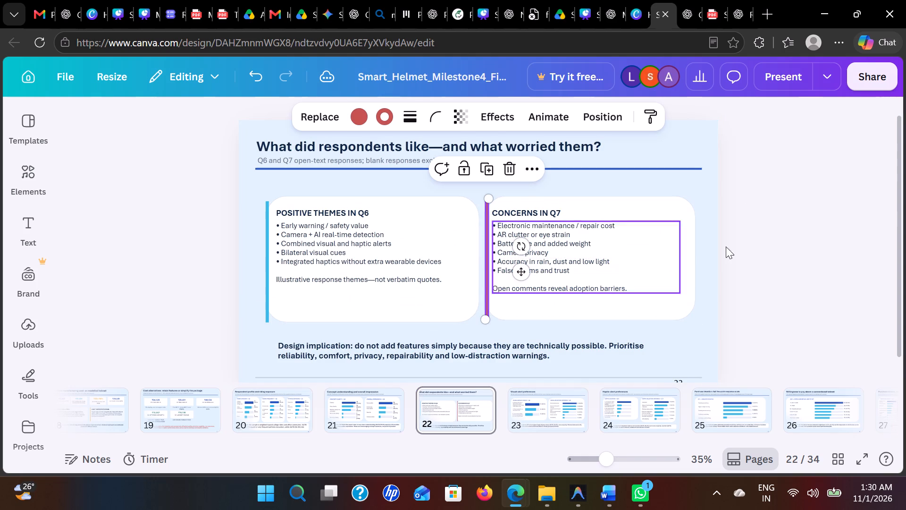
{"action": "left_click", "coordinate": [784, 234]}
Check the layout of slides 21 to 26, including the visual-alert, haptic-alert and willingness-to-pay charts.
{"action": "key", "text": "Right"}
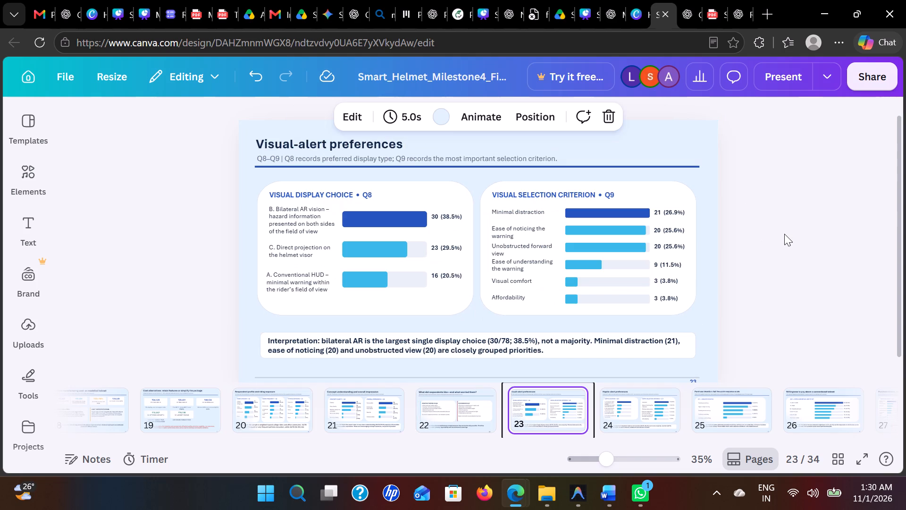
{"action": "key", "text": "Right"}
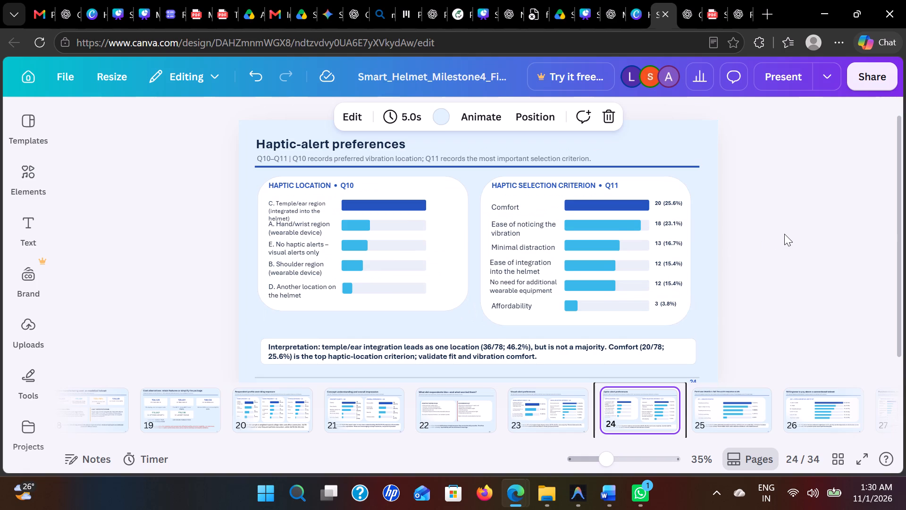
{"action": "key", "text": "Right"}
{"action": "key", "text": "Right"}
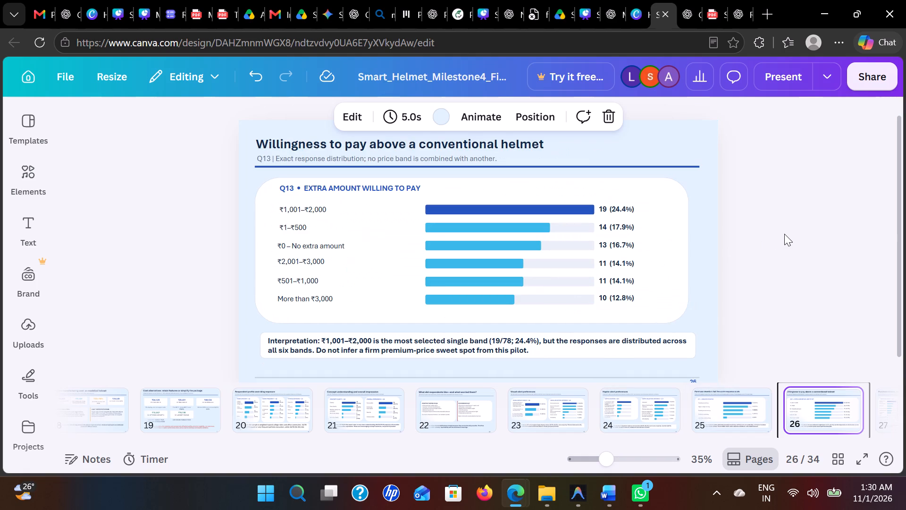
{"action": "key", "text": "Left"}
{"action": "key", "text": "Left"}
{"action": "key", "text": "Left"}
{"action": "key", "text": "Left"}
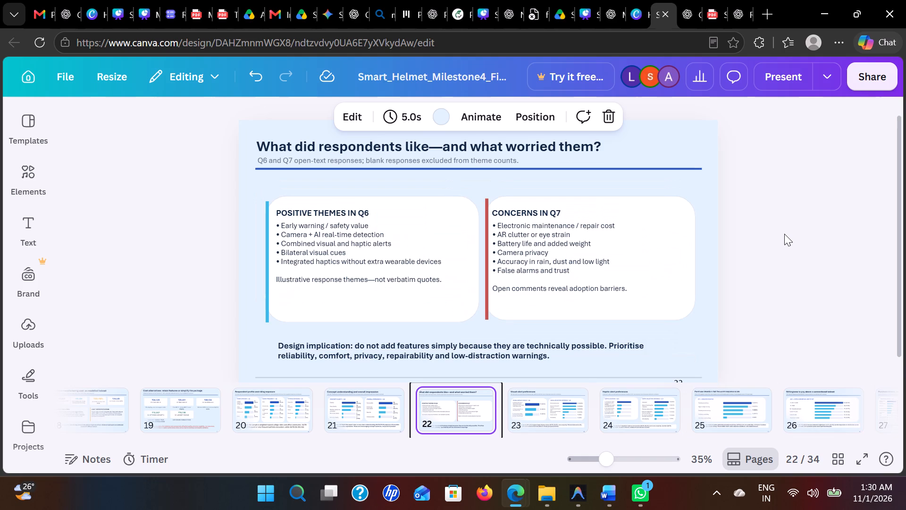
{"action": "key", "text": "Left"}
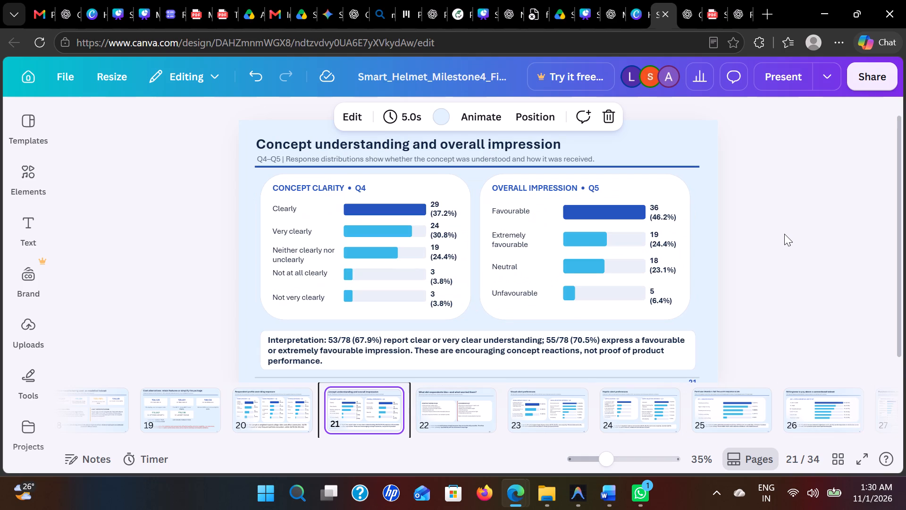
{"action": "key", "text": "Right"}
{"action": "key", "text": "Right"}
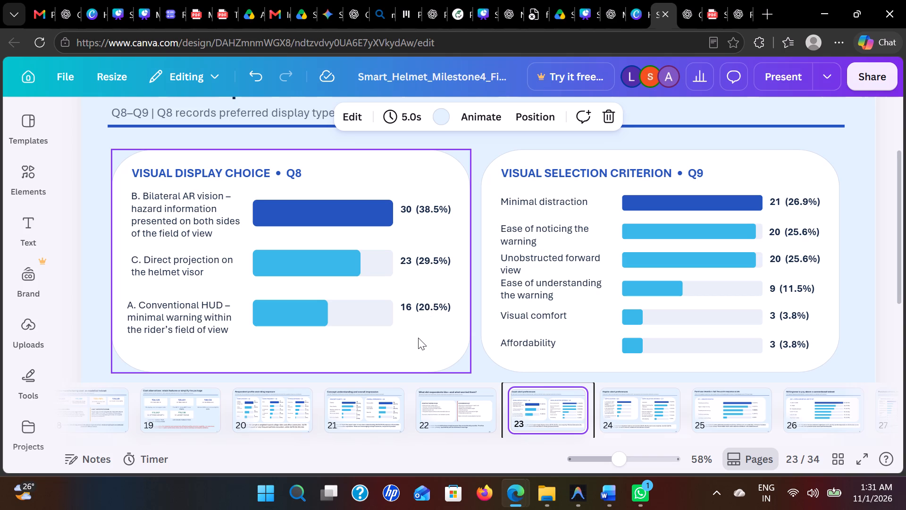
Review slides 21 to 23, comparing the open-response and concept charts with the visual-alert preference cards.
{"action": "left_click", "coordinate": [418, 307]}
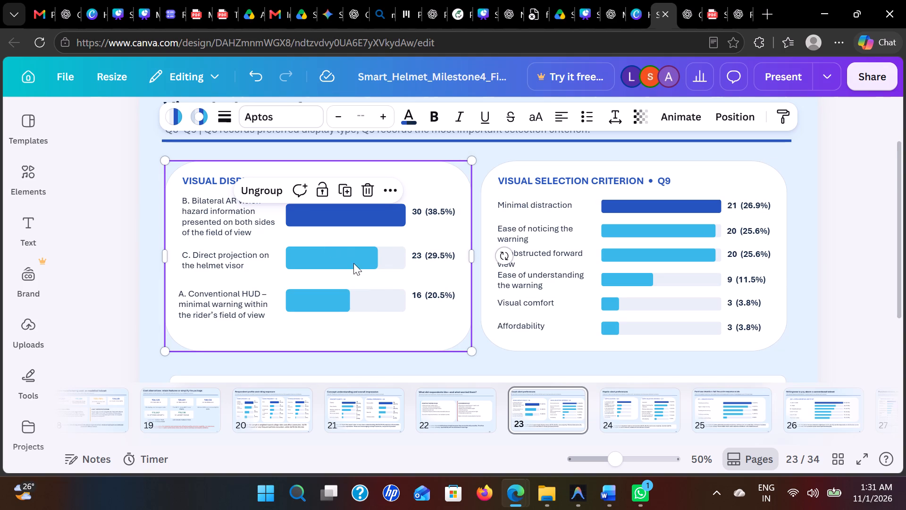
{"action": "left_click", "coordinate": [850, 225]}
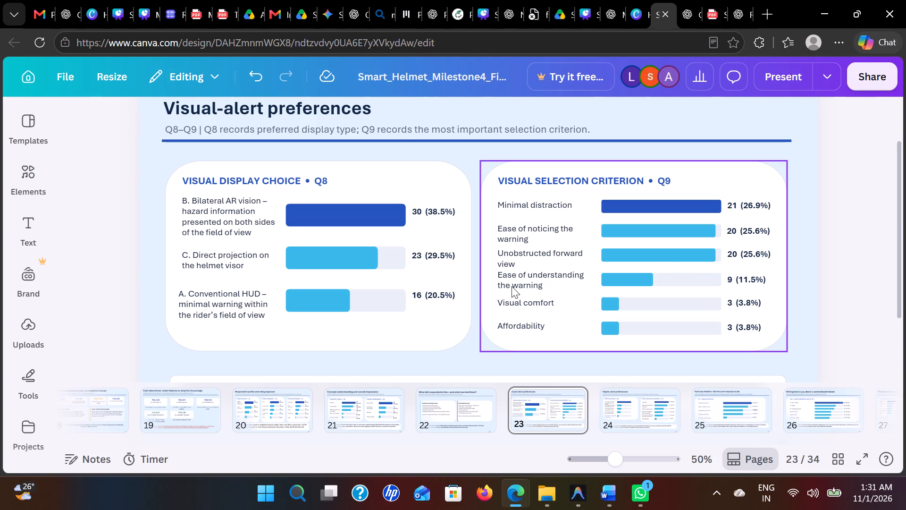
{"action": "key", "text": "Left"}
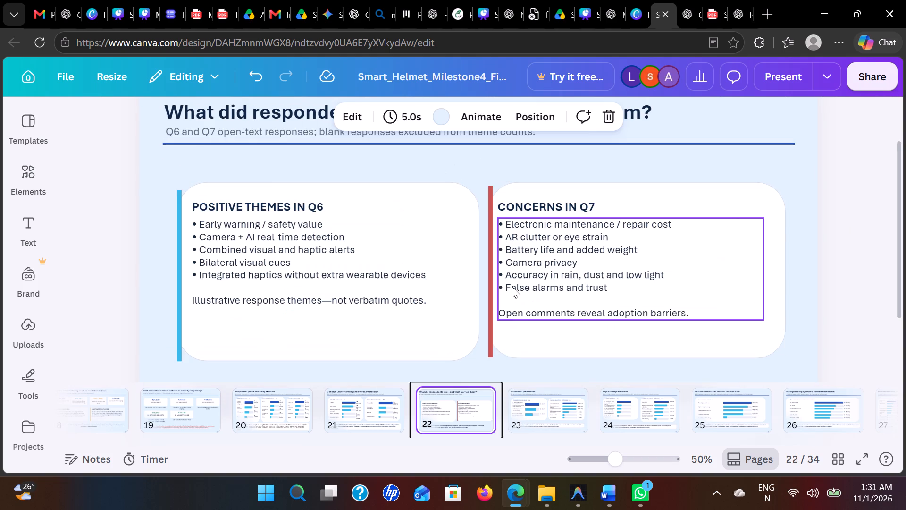
{"action": "key", "text": "Right"}
{"action": "key", "text": "Left"}
{"action": "key", "text": "Left"}
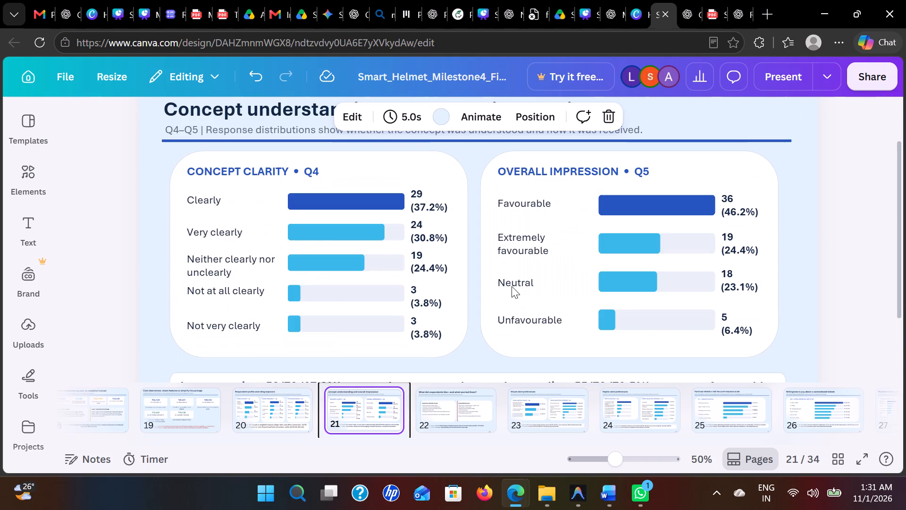
{"action": "key", "text": "Right"}
{"action": "key", "text": "Right"}
Ungroup the VISUAL DISPLAY CHOICE Q8 card on slide 23 so its text labels can be edited individually.
{"action": "left_click", "coordinate": [323, 254]}
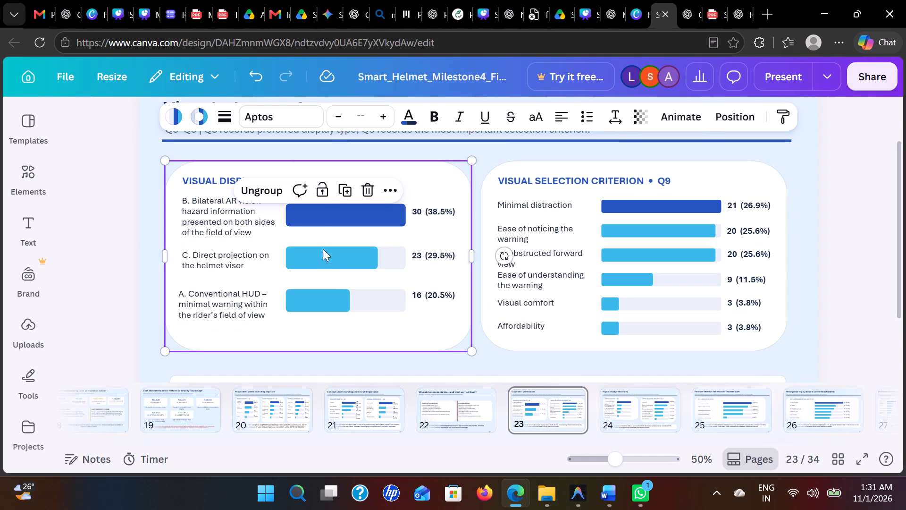
{"action": "left_click", "coordinate": [278, 194]}
{"action": "left_click", "coordinate": [436, 210]}
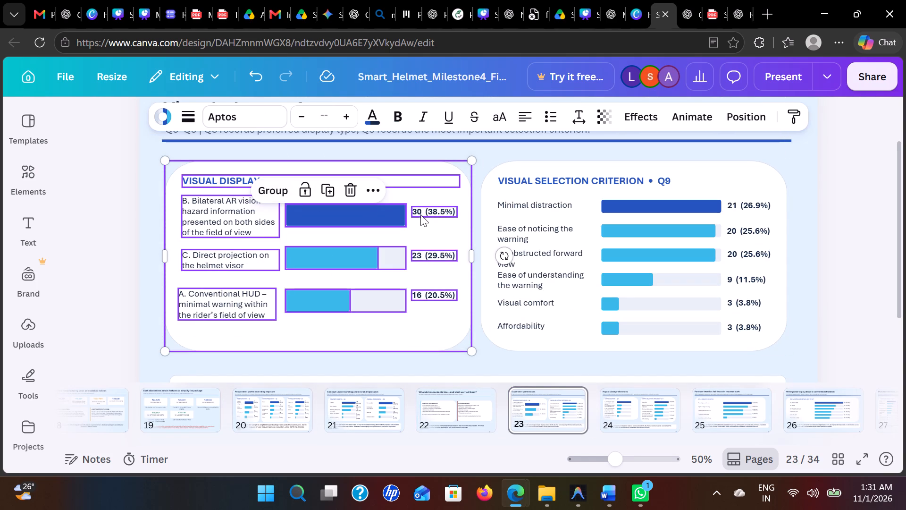
{"action": "left_click", "coordinate": [416, 215]}
{"action": "double_click", "coordinate": [421, 213]}
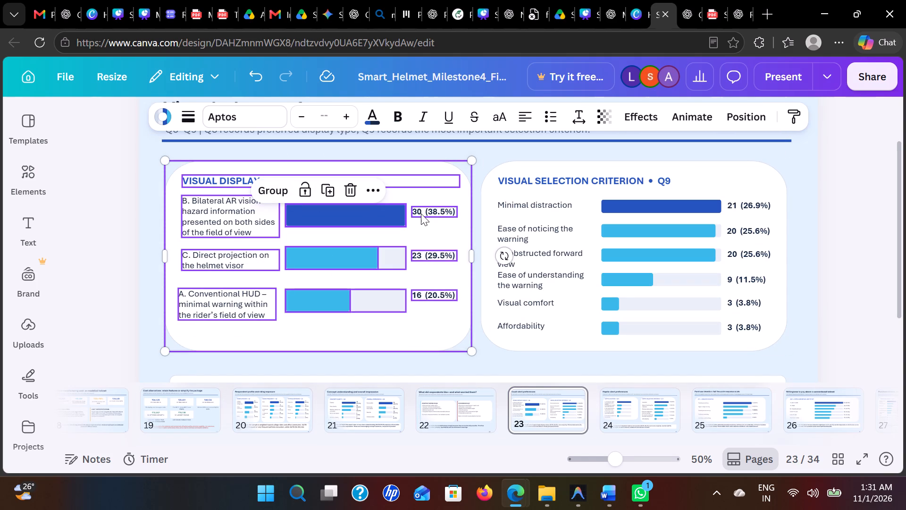
{"action": "left_click", "coordinate": [856, 186]}
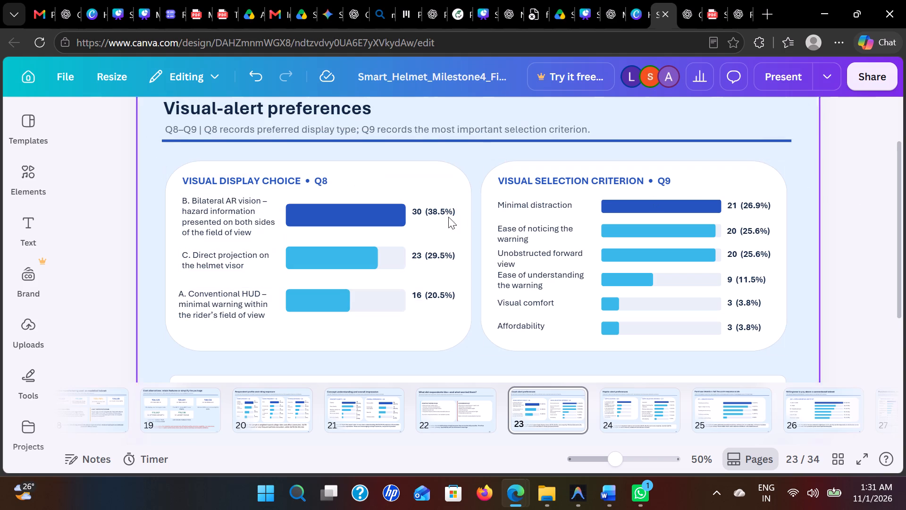
Set the percentage beside the Bilateral AR vision bar in the Q8 card to 53.8%, keeping its response count.
{"action": "double_click", "coordinate": [419, 212]}
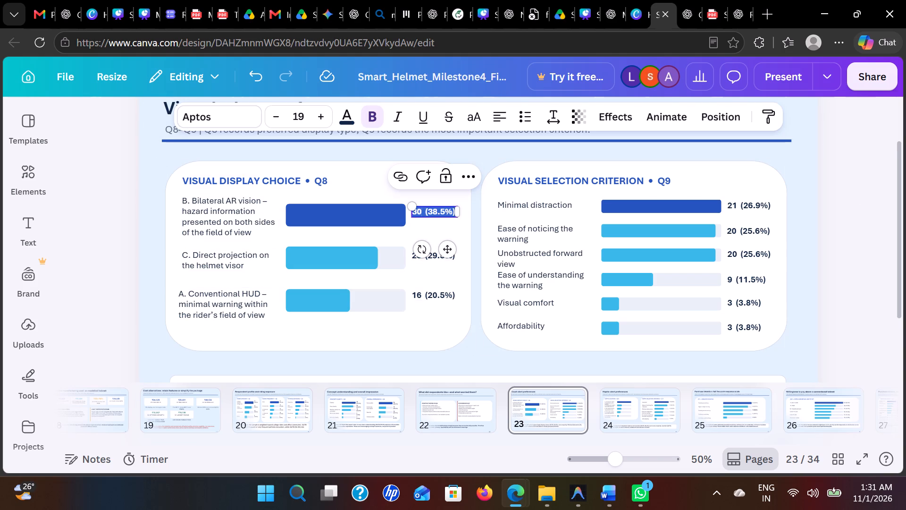
{"action": "left_click", "coordinate": [421, 212]}
{"action": "key", "text": "BackSpace"}
{"action": "key", "text": "BackSpace"}
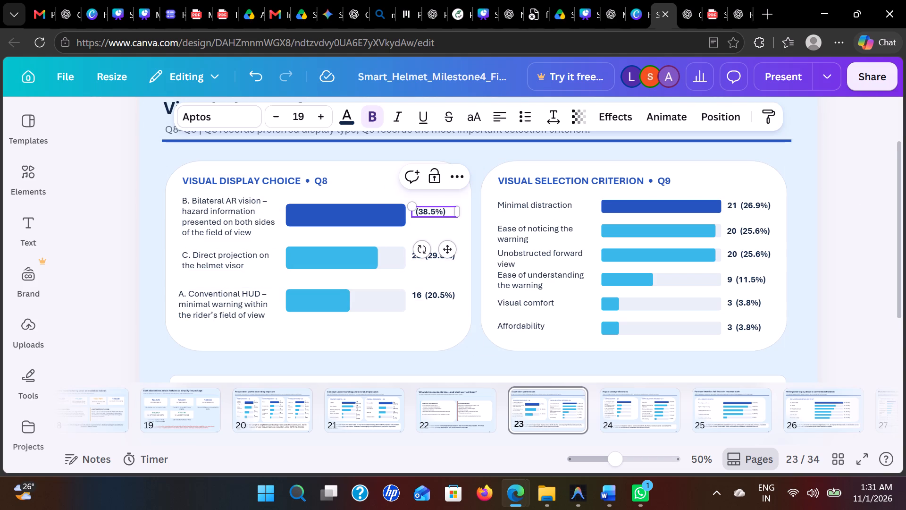
{"action": "key", "text": "ctrl+z"}
{"action": "key", "text": "Right"}
{"action": "key", "text": "Right"}
{"action": "key", "text": "Right"}
{"action": "key", "text": "Right"}
{"action": "key", "text": "Right"}
{"action": "key", "text": "BackSpace"}
{"action": "key", "text": "BackSpace"}
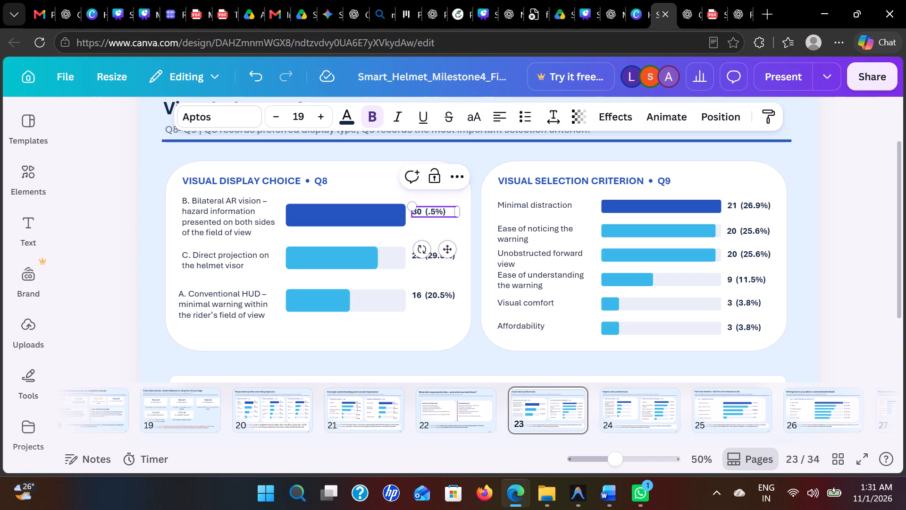
{"action": "type", "text": "53"}
{"action": "key", "text": "Right"}
{"action": "key", "text": "Right"}
{"action": "key", "text": "BackSpace"}
{"action": "key", "text": "8"}
{"action": "left_click", "coordinate": [415, 285]}
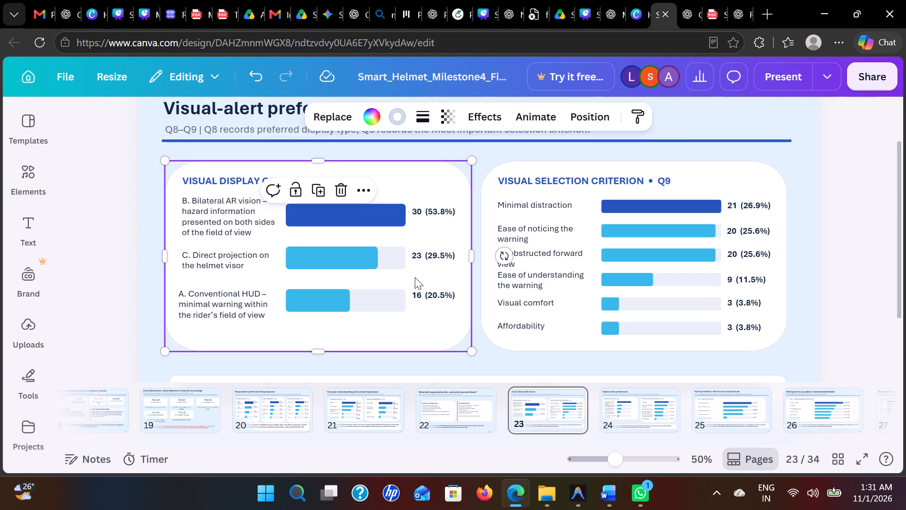
Set the percentage beside the Direct projection on the helmet visor bar in the Q8 card to 21.9%.
{"action": "double_click", "coordinate": [415, 259]}
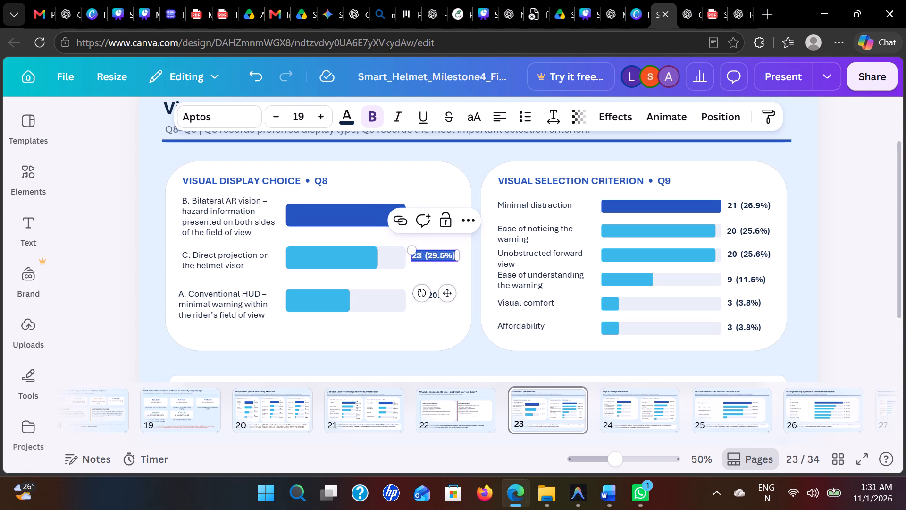
{"action": "left_click", "coordinate": [435, 258]}
{"action": "key", "text": "BackSpace"}
{"action": "key", "text": "BackSpace"}
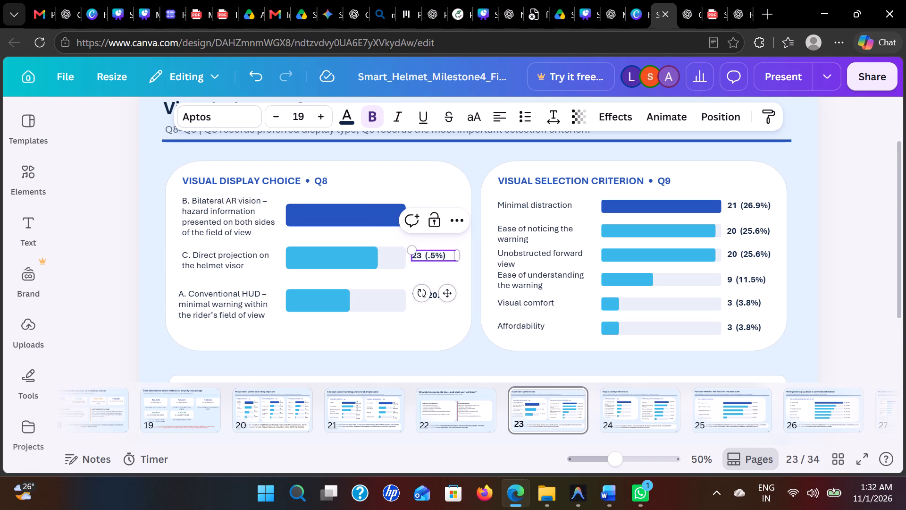
{"action": "type", "text": "21"}
{"action": "key", "text": "Right"}
{"action": "key", "text": "Right"}
{"action": "key", "text": "BackSpace"}
{"action": "key", "text": "9"}
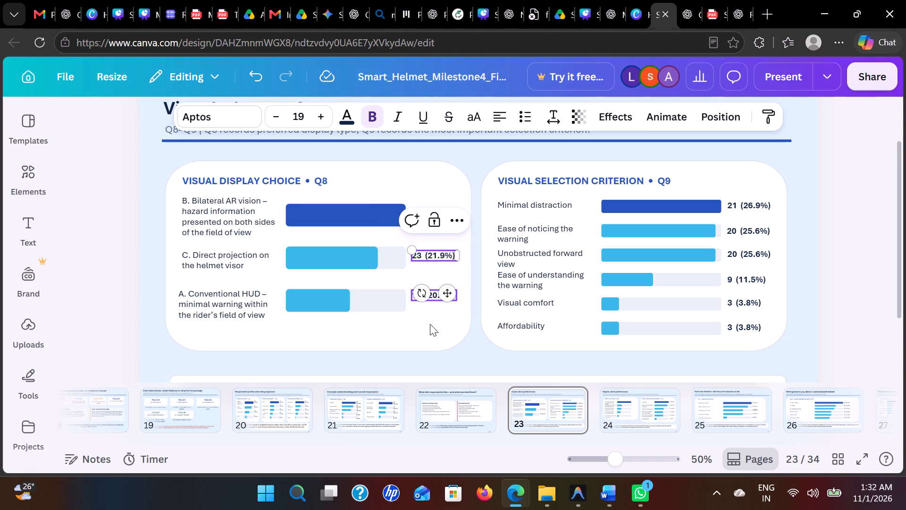
{"action": "left_click", "coordinate": [430, 324]}
Set the percentage beside the Conventional HUD bar in the Q8 card to 14.4%.
{"action": "double_click", "coordinate": [434, 294]}
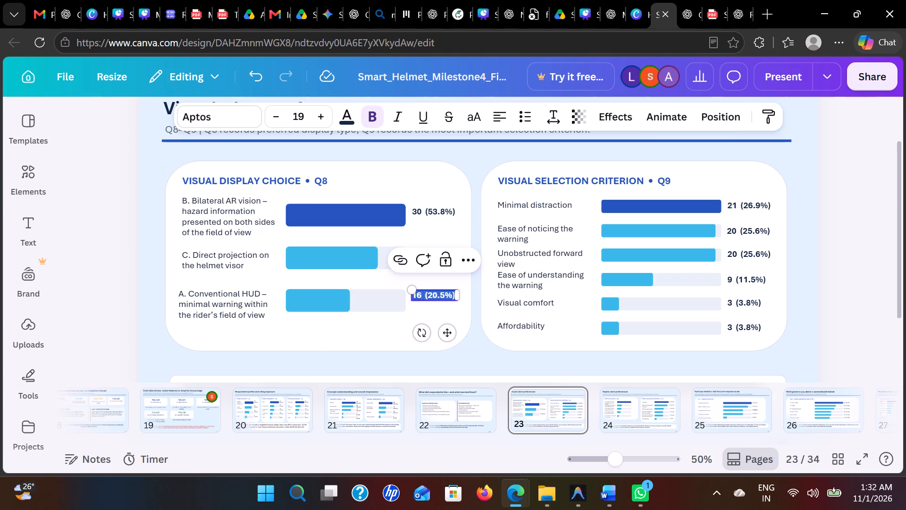
{"action": "left_click", "coordinate": [432, 294]}
{"action": "key", "text": "BackSpace"}
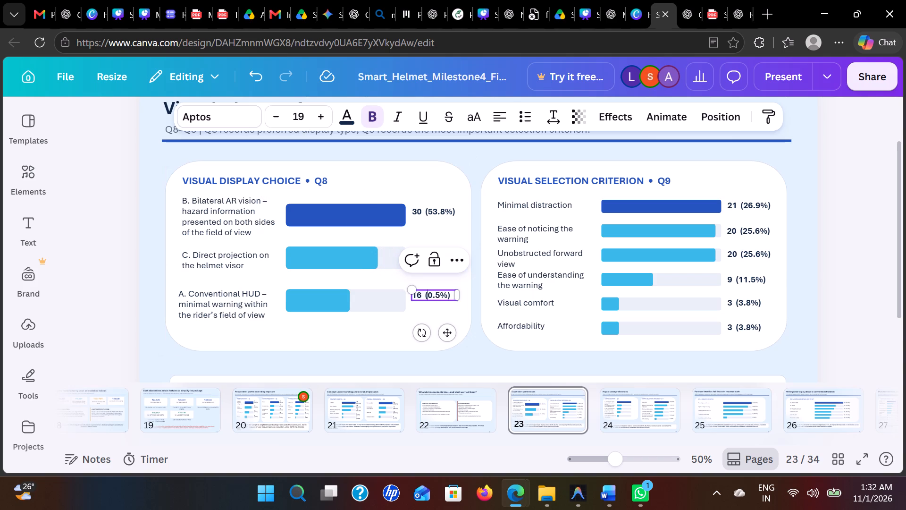
{"action": "key", "text": "1"}
{"action": "key", "text": "Delete"}
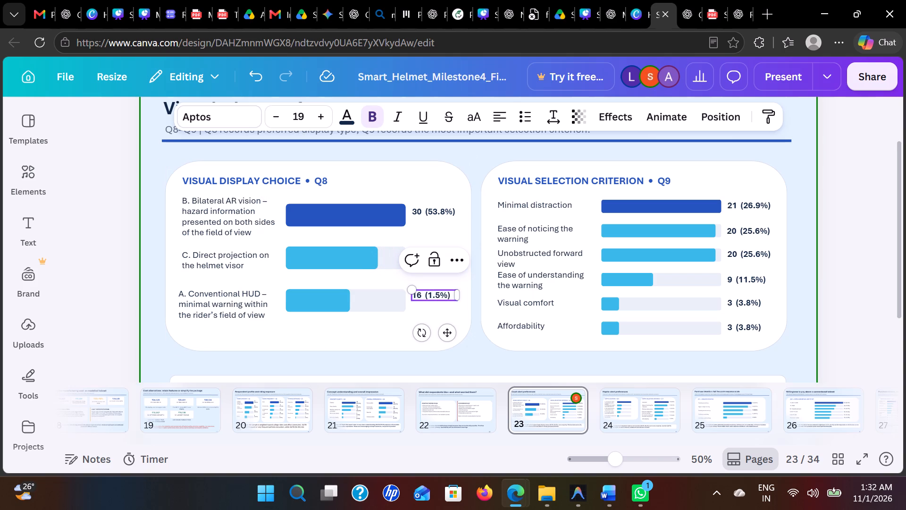
{"action": "key", "text": "4"}
{"action": "key", "text": "Right"}
{"action": "key", "text": "Right"}
{"action": "key", "text": "BackSpace"}
{"action": "key", "text": "4"}
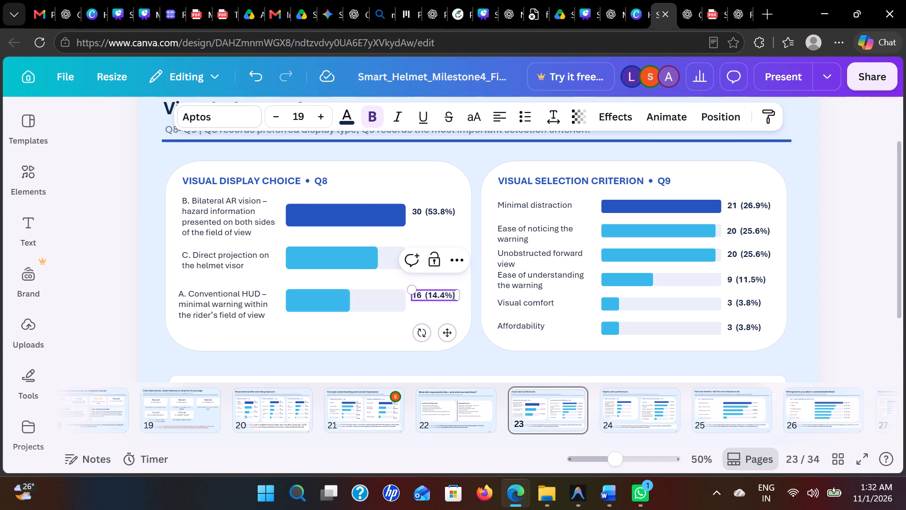
{"action": "left_click", "coordinate": [839, 192]}
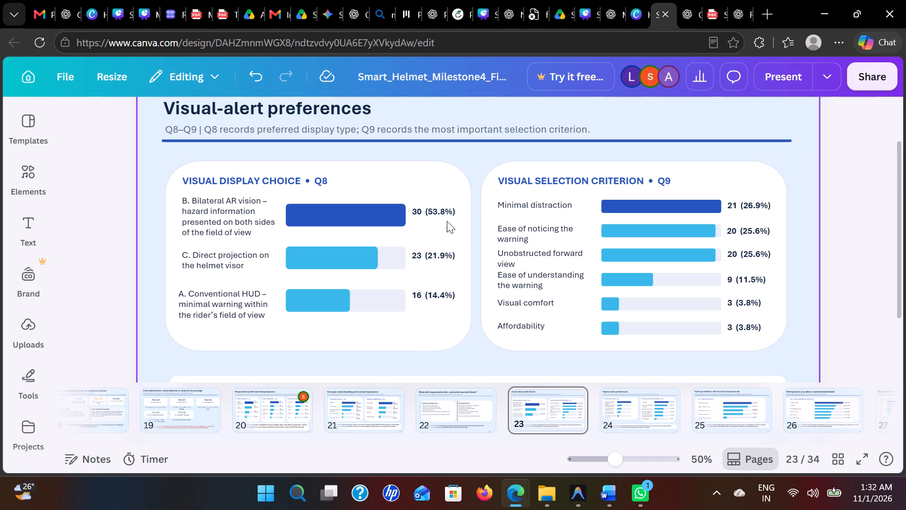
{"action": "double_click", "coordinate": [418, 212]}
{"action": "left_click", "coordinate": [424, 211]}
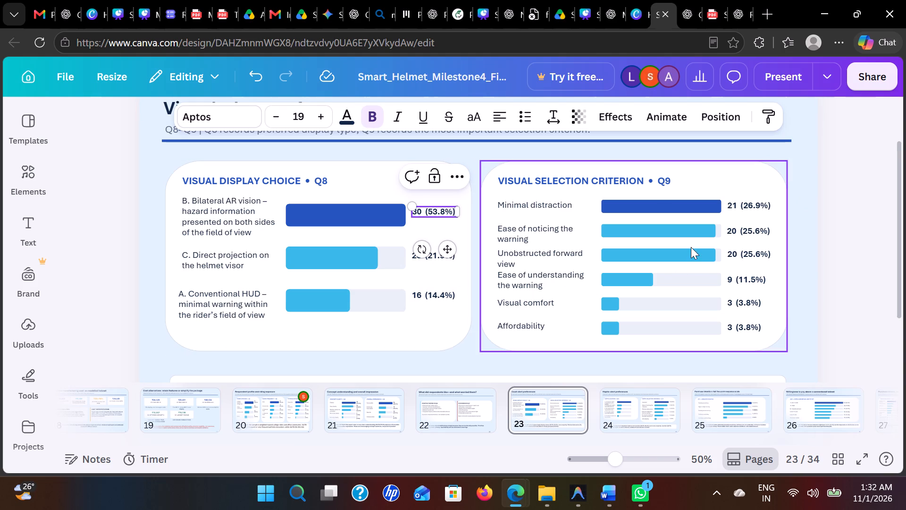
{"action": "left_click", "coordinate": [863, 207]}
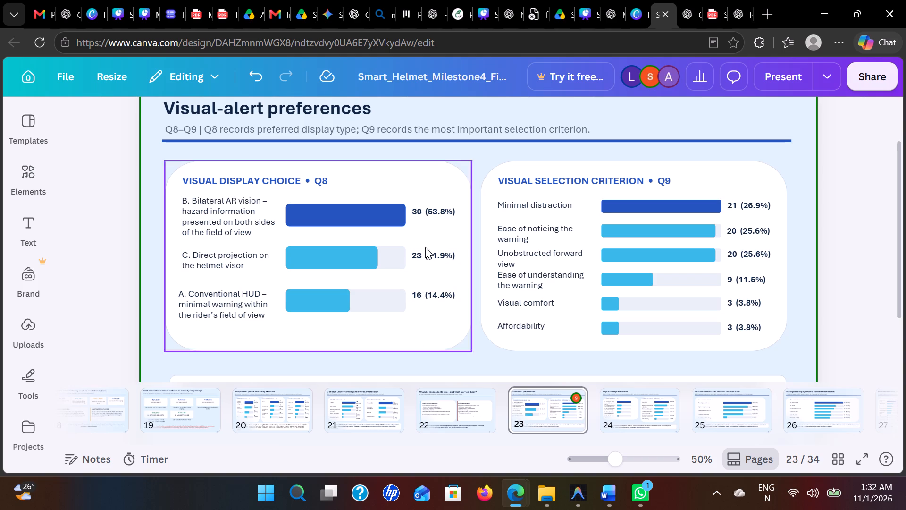
Set the response count beside the Bilateral AR vision bar in the Q8 card to 40.
{"action": "double_click", "coordinate": [417, 208]}
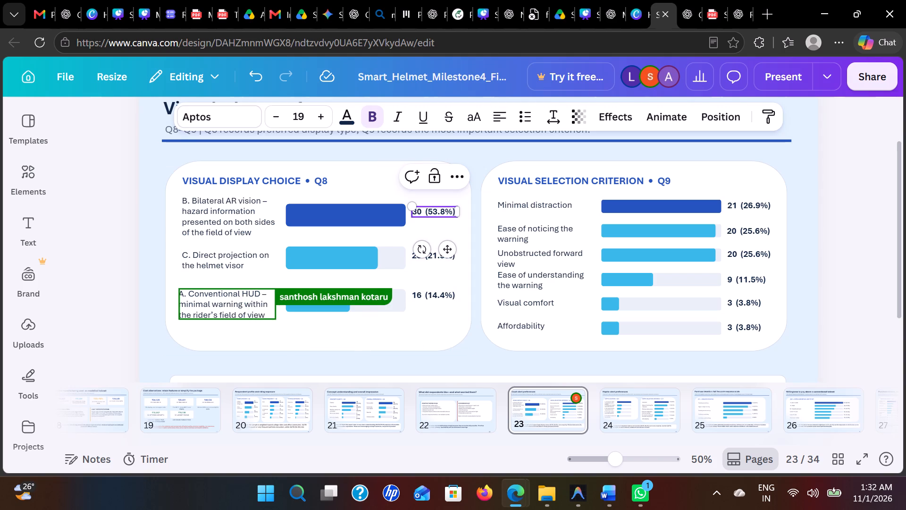
{"action": "left_click", "coordinate": [423, 213]}
{"action": "key", "text": "Left"}
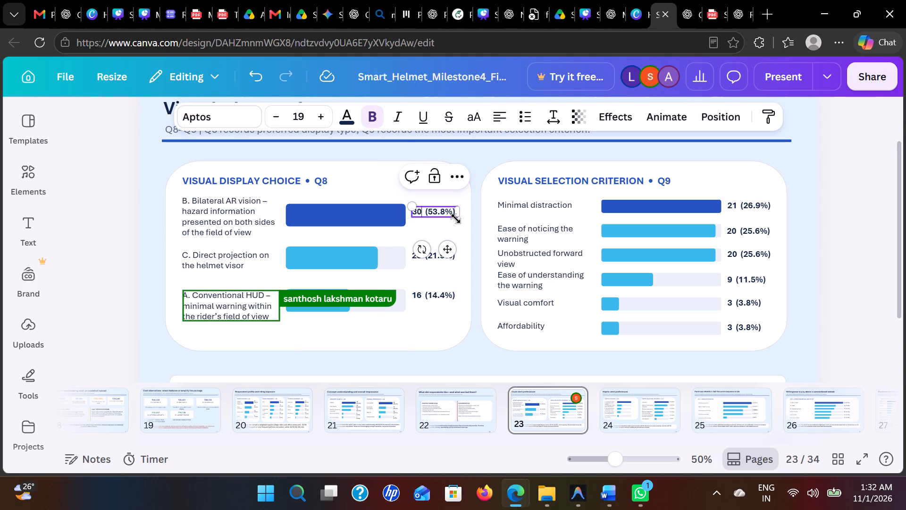
{"action": "key", "text": "BackSpace"}
{"action": "key", "text": "BackSpace"}
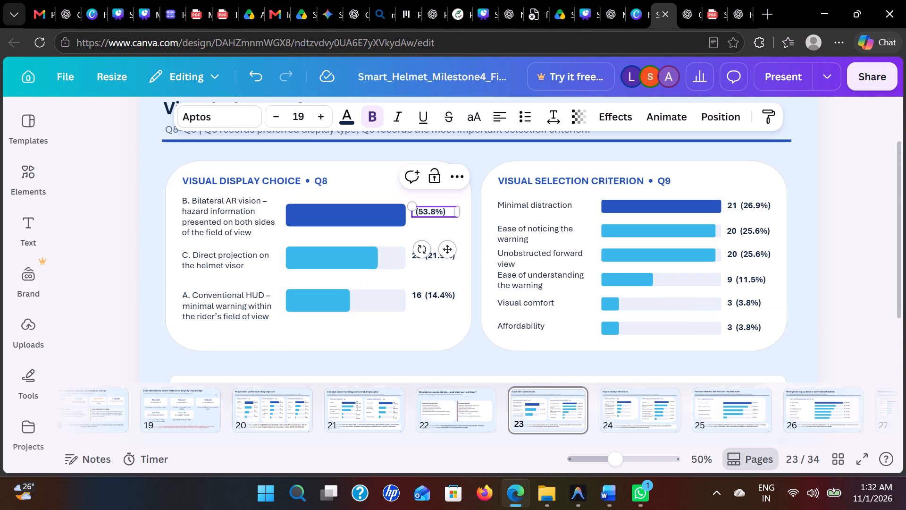
{"action": "type", "text": "40"}
Set the response count beside the Direct projection on the helmet visor bar to 16, with a space before its percentage.
{"action": "left_click", "coordinate": [434, 259]}
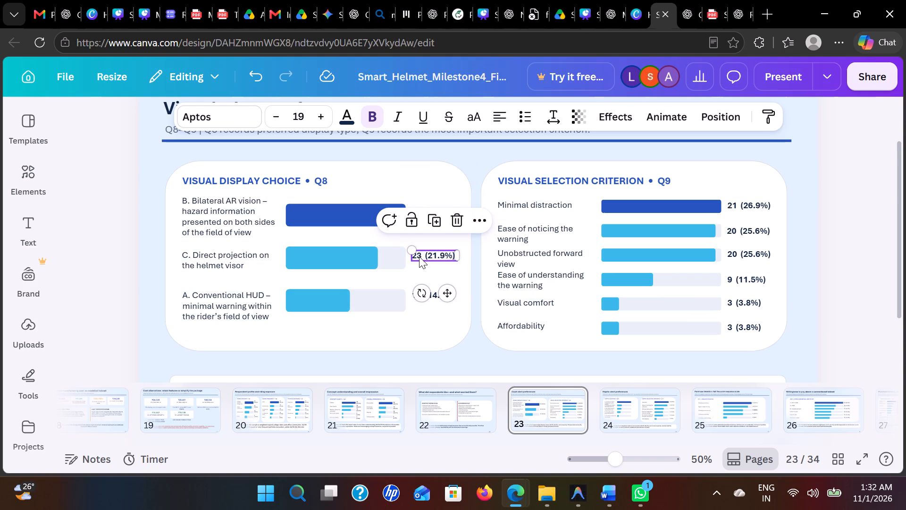
{"action": "double_click", "coordinate": [418, 256]}
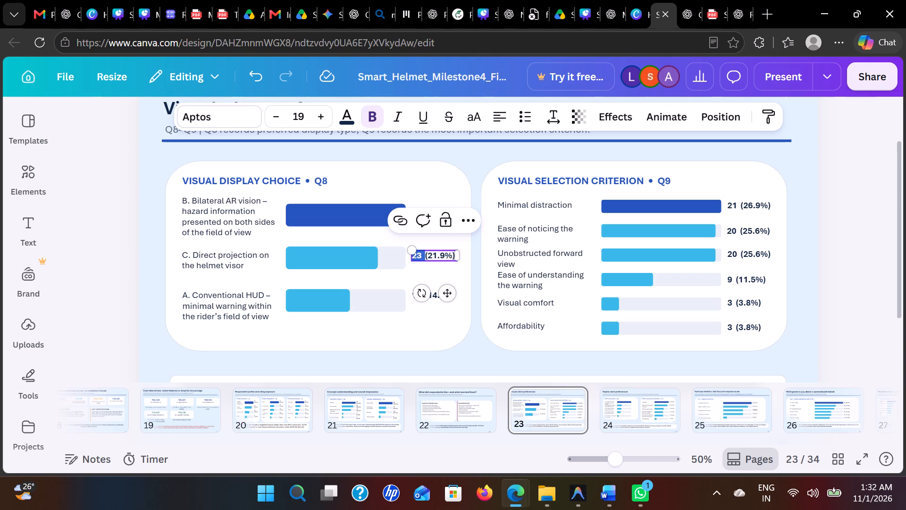
{"action": "key", "text": "BackSpace"}
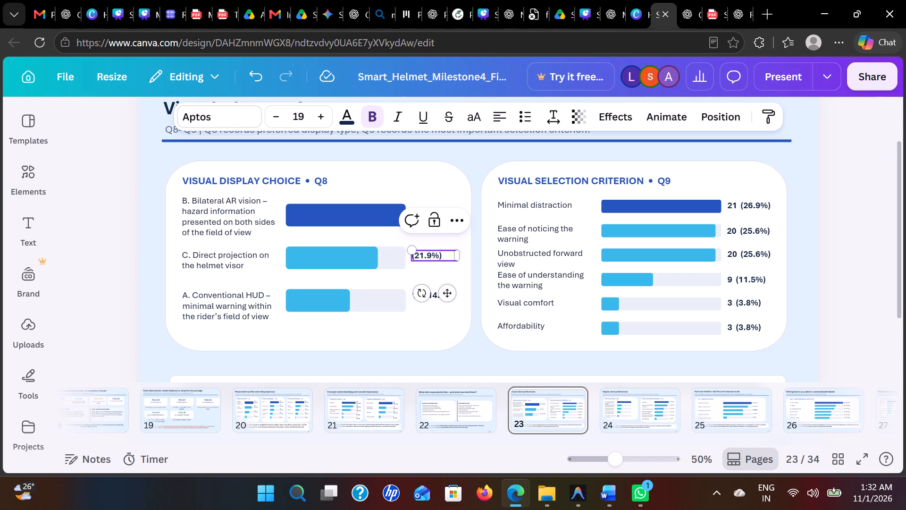
{"action": "type", "text": "16"}
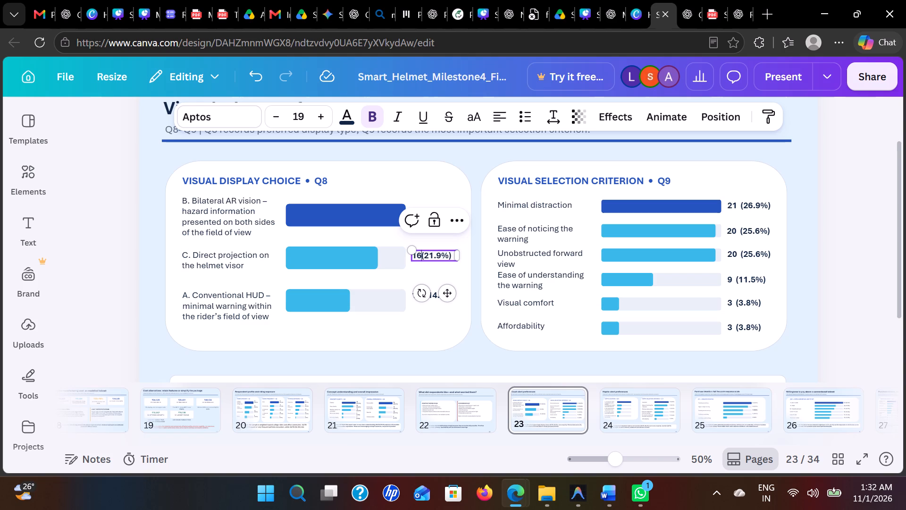
{"action": "key", "text": "space"}
{"action": "left_click", "coordinate": [425, 339]}
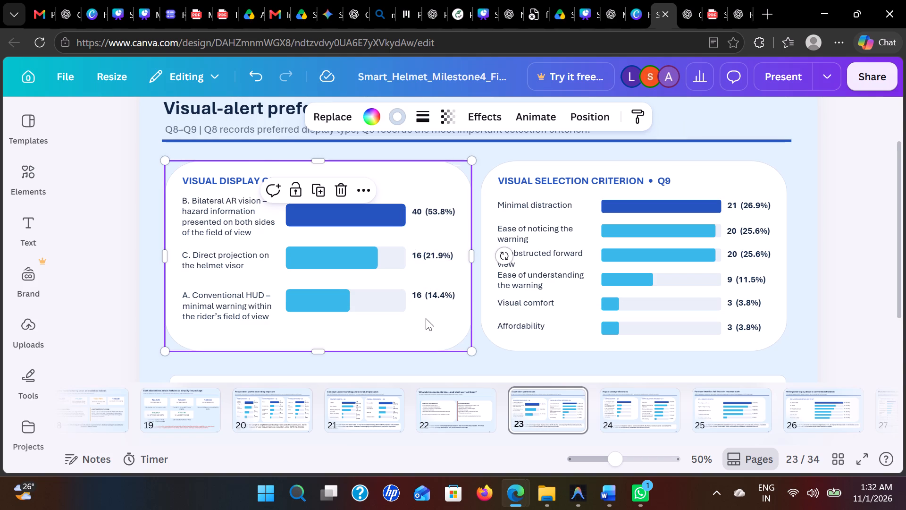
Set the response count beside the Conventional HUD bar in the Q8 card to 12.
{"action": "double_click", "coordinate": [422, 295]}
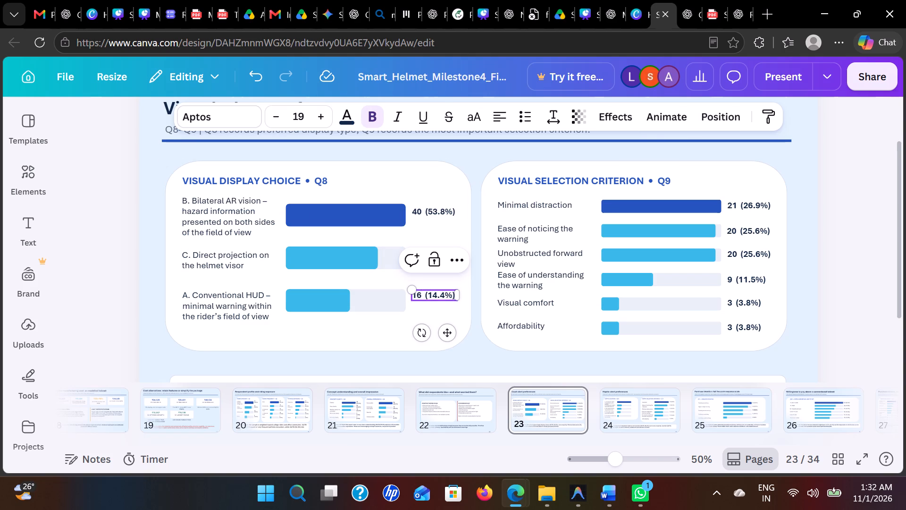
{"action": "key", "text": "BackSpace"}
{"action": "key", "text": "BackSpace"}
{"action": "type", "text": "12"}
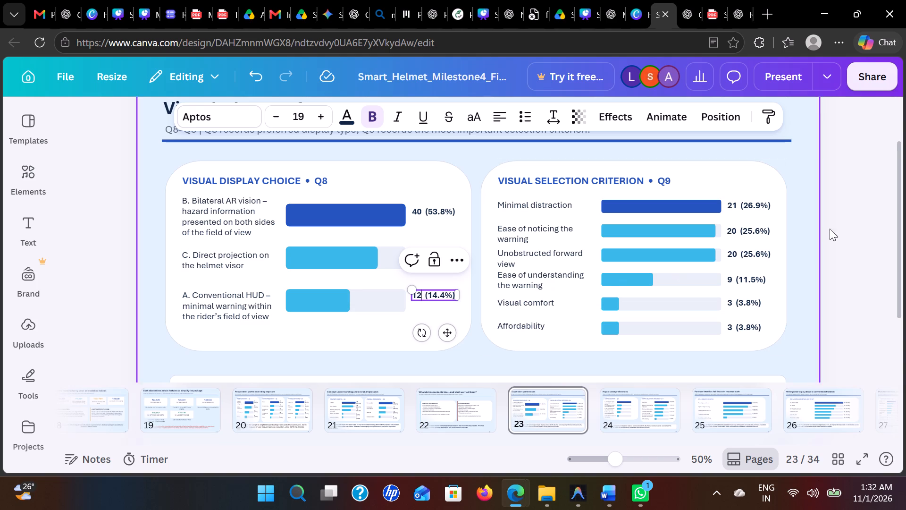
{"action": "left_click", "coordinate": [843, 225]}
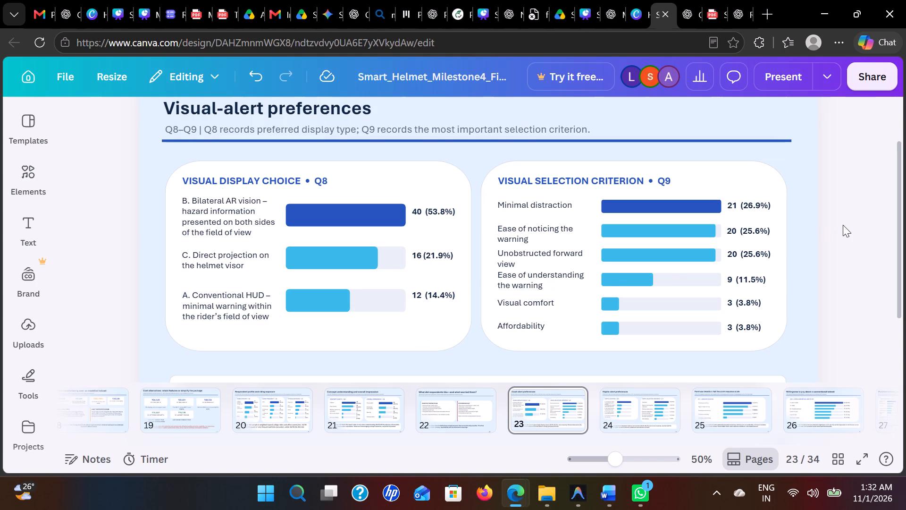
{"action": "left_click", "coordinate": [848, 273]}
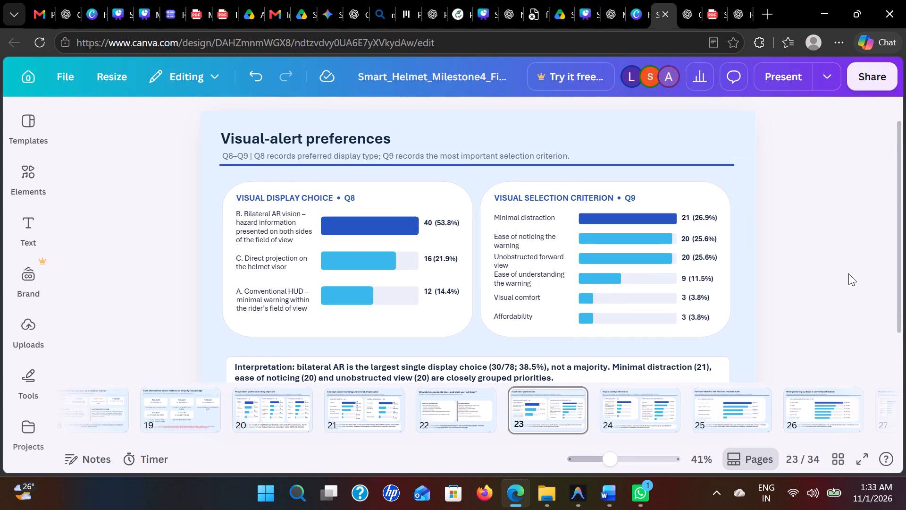
Set the bilateral AR count in the slide's interpretation text to 40/78.
{"action": "scroll", "coordinate": [790, 281], "scroll_direction": "down", "scroll_amount": 1}
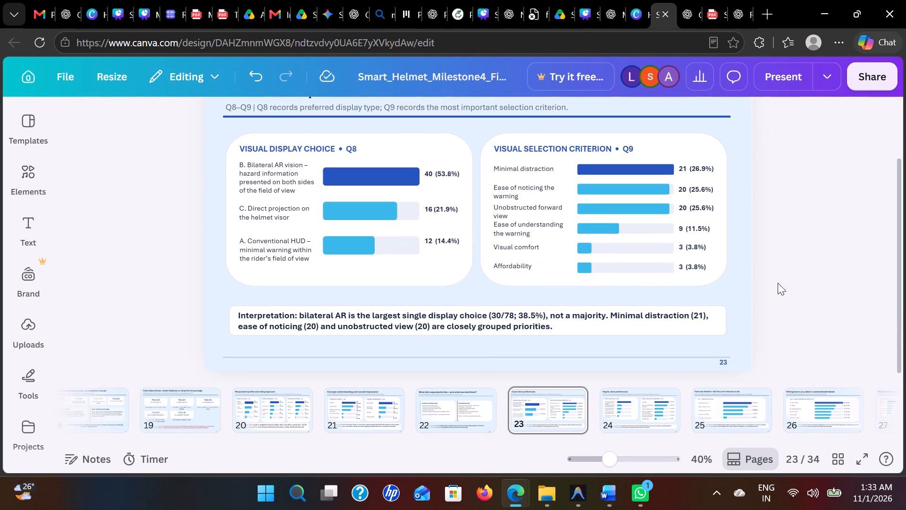
{"action": "double_click", "coordinate": [512, 316]}
{"action": "left_click", "coordinate": [502, 316]}
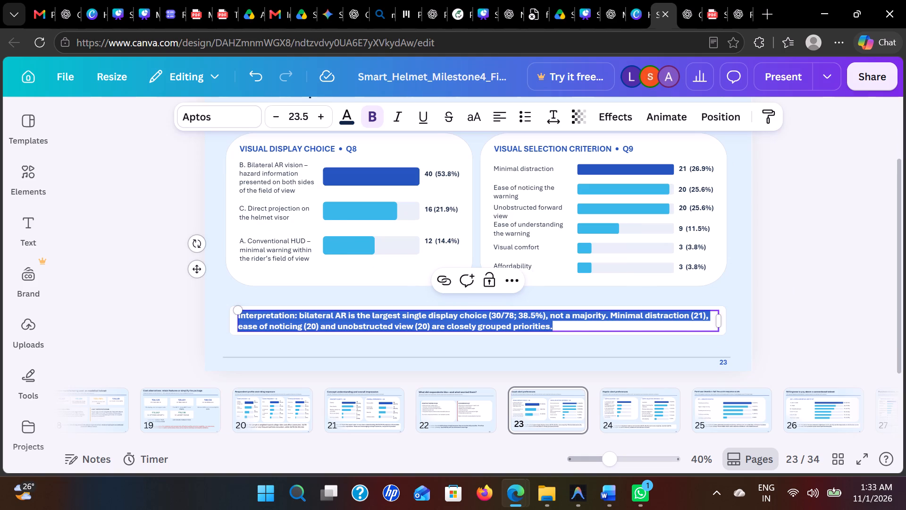
{"action": "key", "text": "BackSpace"}
{"action": "key", "text": "BackSpace"}
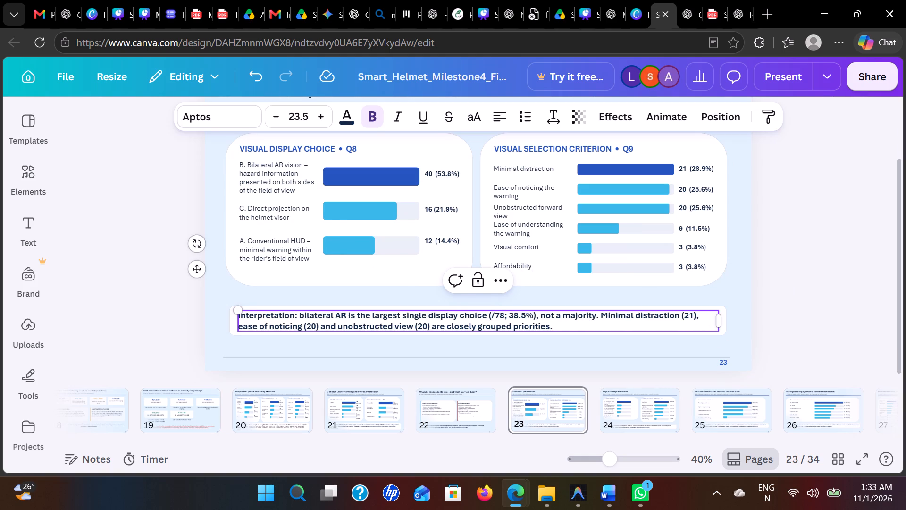
{"action": "type", "text": "40"}
Set the bilateral AR percentage in the interpretation text to 53.8%.
{"action": "key", "text": "Right"}
{"action": "key", "text": "Right"}
{"action": "key", "text": "Right"}
{"action": "key", "text": "Right"}
{"action": "key", "text": "Right"}
{"action": "key", "text": "Right"}
{"action": "key", "text": "Right"}
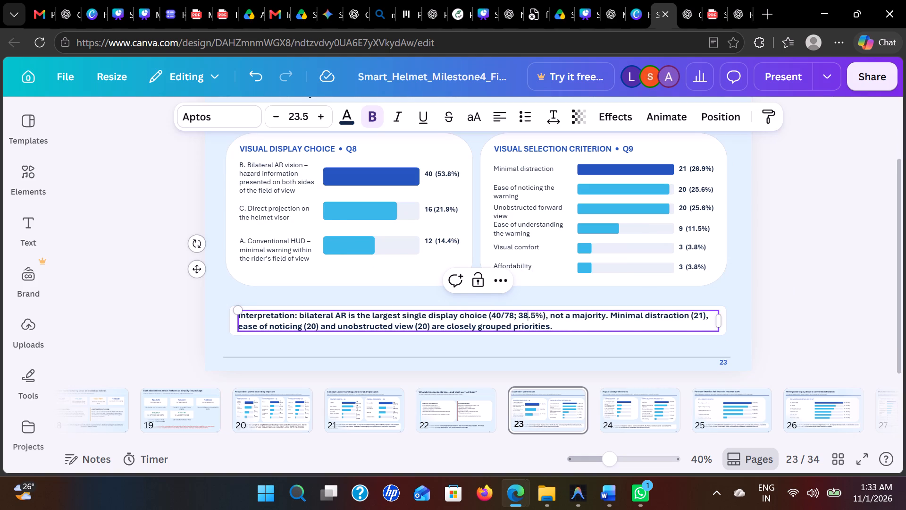
{"action": "key", "text": "Right"}
{"action": "key", "text": "Right"}
{"action": "key", "text": "BackSpace"}
{"action": "key", "text": "BackSpace"}
{"action": "key", "text": "BackSpace"}
{"action": "key", "text": "BackSpace"}
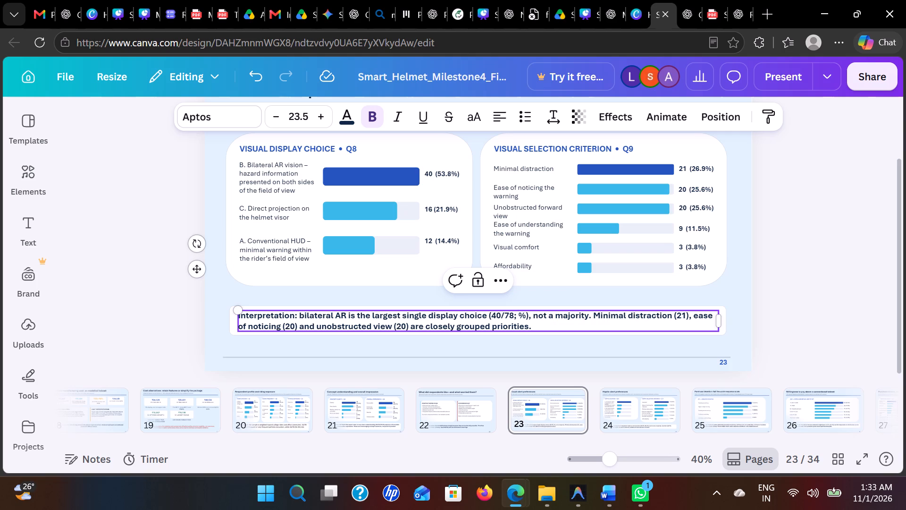
{"action": "type", "text": "53.8"}
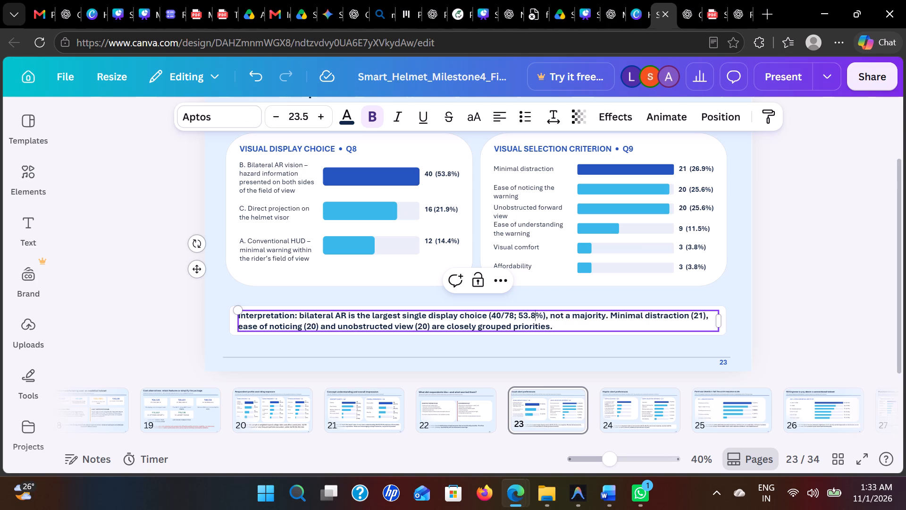
Set the response count beside the Conventional HUD bar in the Q8 card to 14, with a single space before its percentage.
{"action": "double_click", "coordinate": [429, 243]}
{"action": "left_click", "coordinate": [431, 242]}
{"action": "key", "text": "Right"}
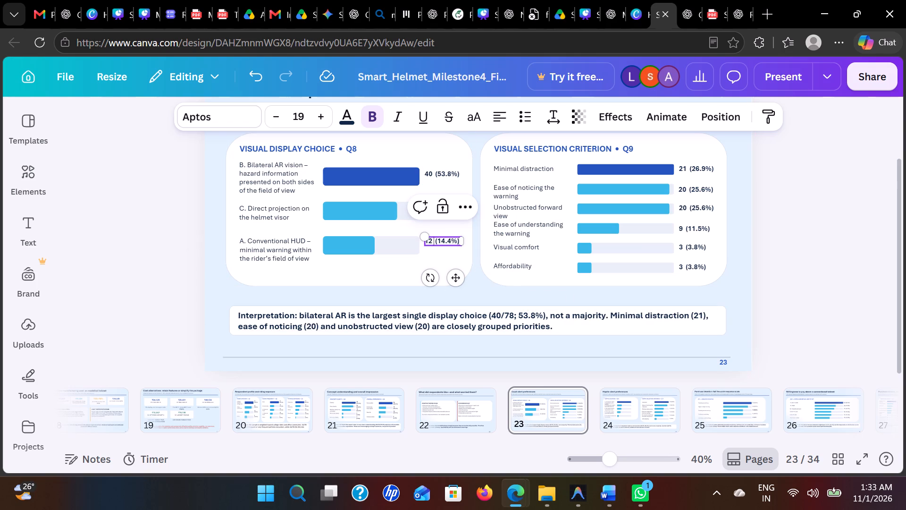
{"action": "key", "text": "BackSpace"}
{"action": "key", "text": "BackSpace"}
{"action": "key", "text": "4"}
{"action": "left_click", "coordinate": [783, 219]}
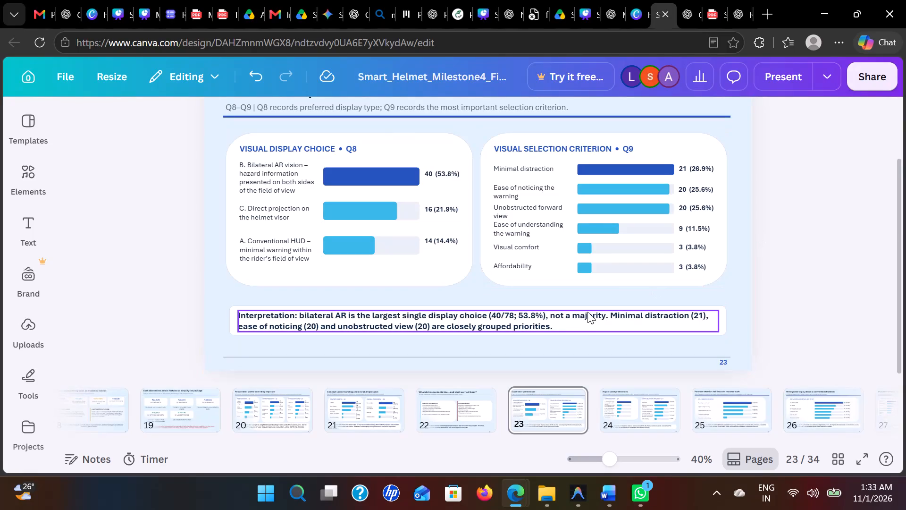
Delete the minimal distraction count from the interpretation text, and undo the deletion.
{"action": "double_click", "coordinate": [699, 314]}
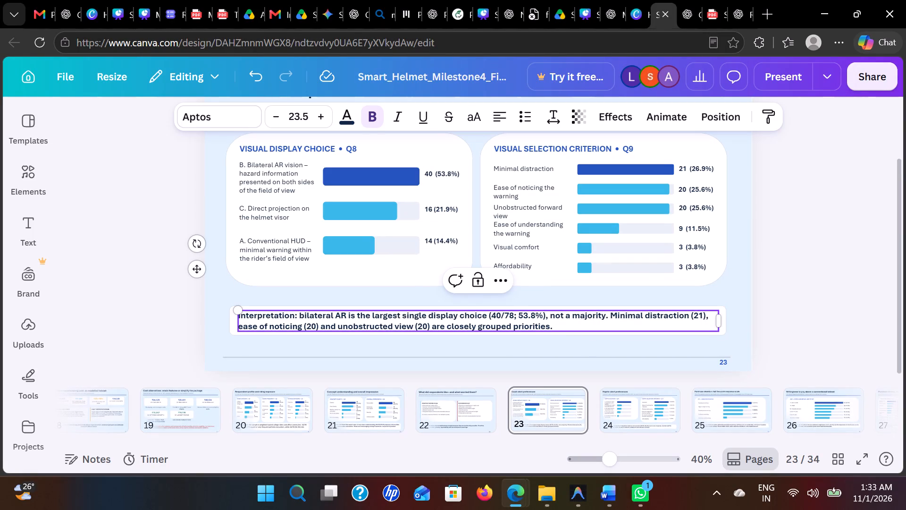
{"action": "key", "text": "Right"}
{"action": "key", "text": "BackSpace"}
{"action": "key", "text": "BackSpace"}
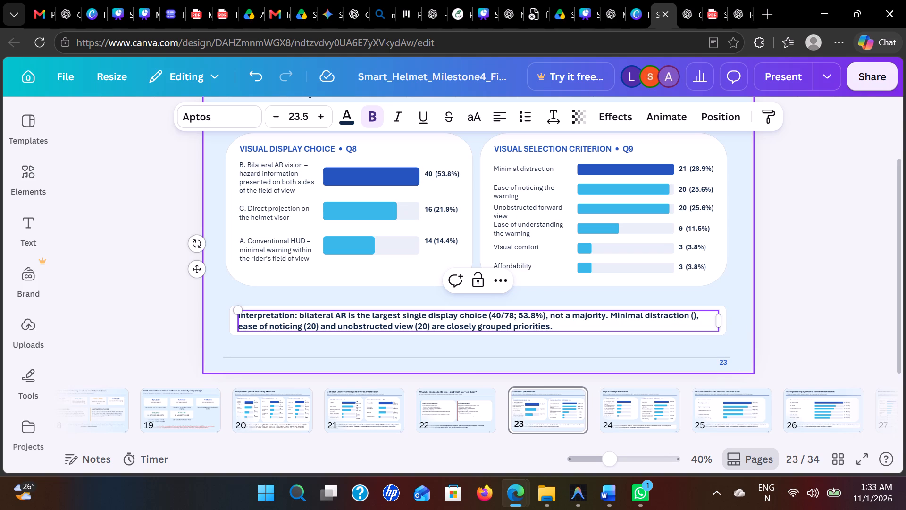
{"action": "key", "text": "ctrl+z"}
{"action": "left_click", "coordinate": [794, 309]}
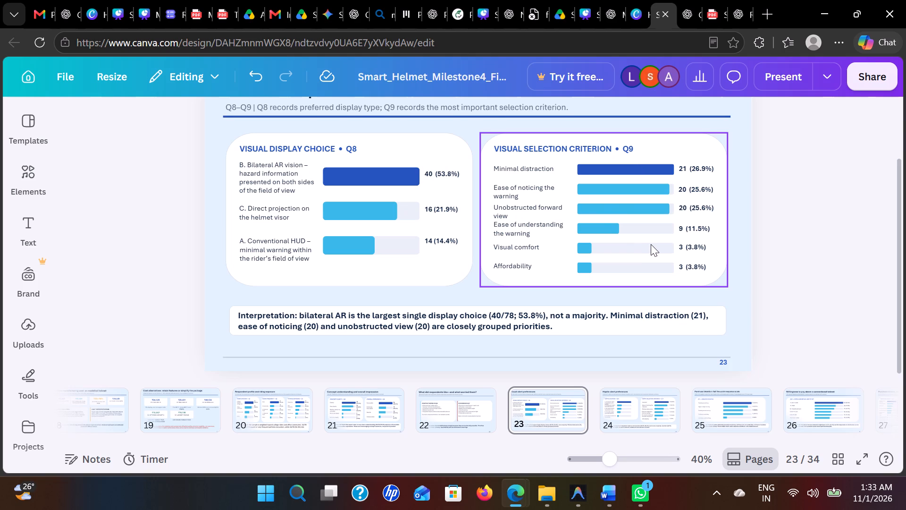
Move on to slide 24, Haptic-alert preferences, and undo the last edit in the design.
{"action": "left_click", "coordinate": [796, 190]}
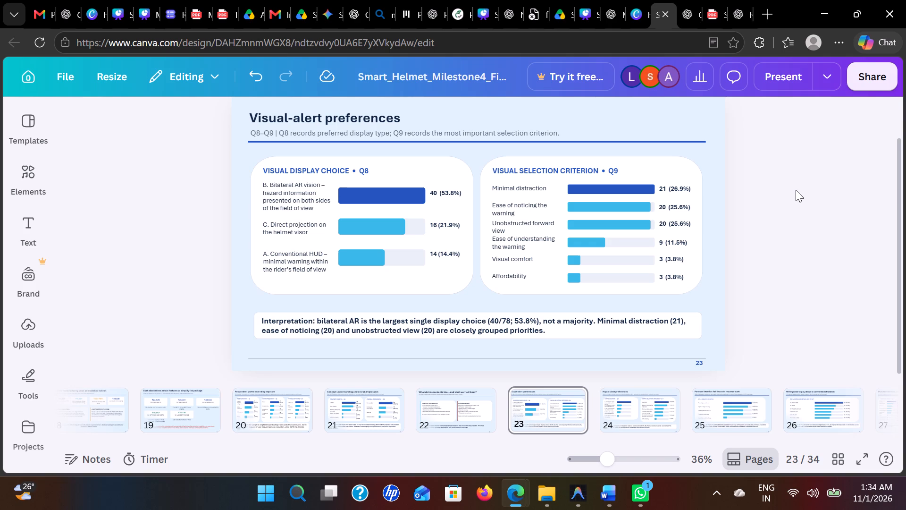
{"action": "key", "text": "Right"}
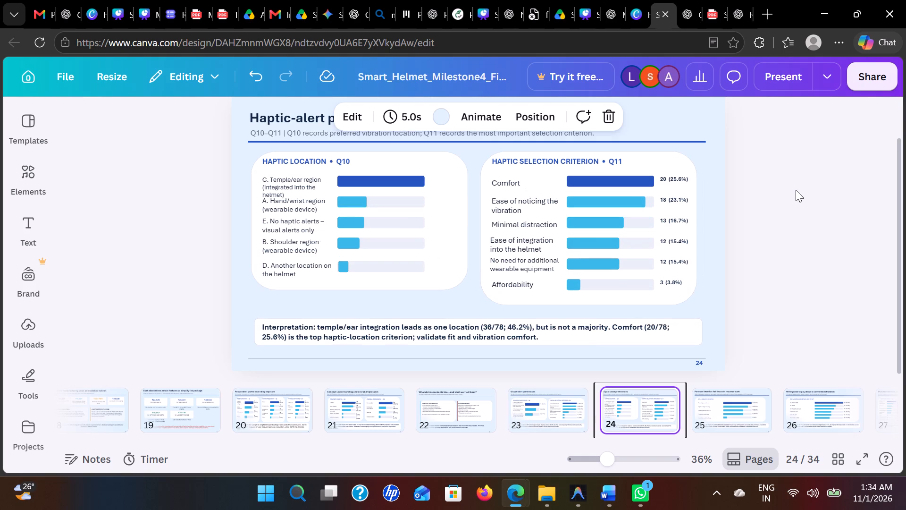
{"action": "key", "text": "Right"}
{"action": "key", "text": "Left"}
{"action": "key", "text": "Left"}
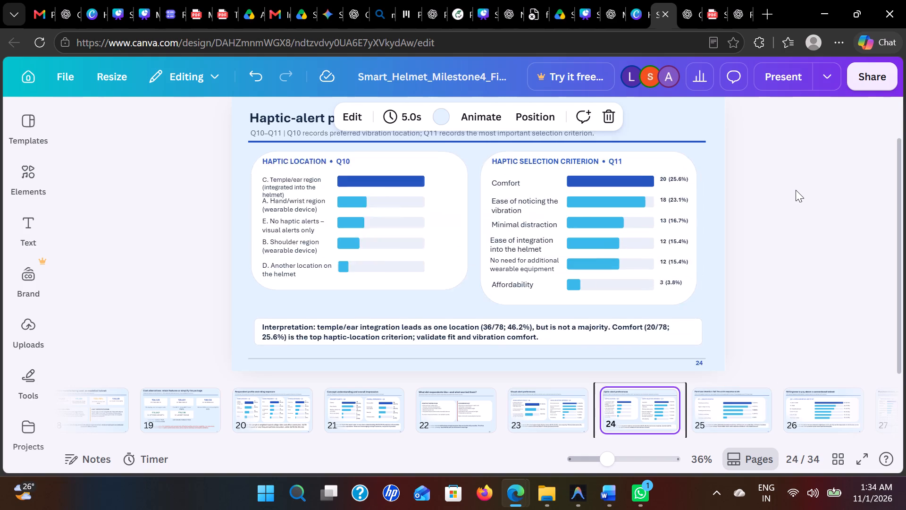
{"action": "key", "text": "Right"}
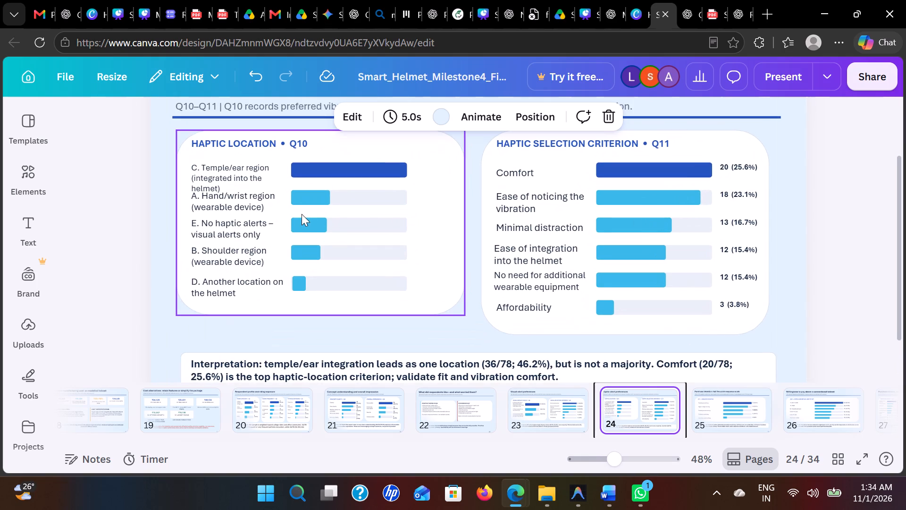
{"action": "left_click", "coordinate": [439, 189]}
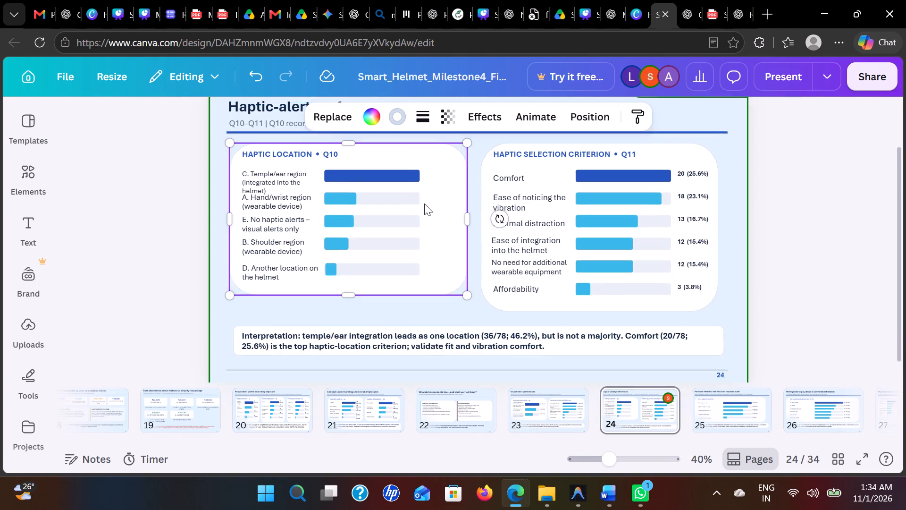
{"action": "left_click", "coordinate": [432, 214]}
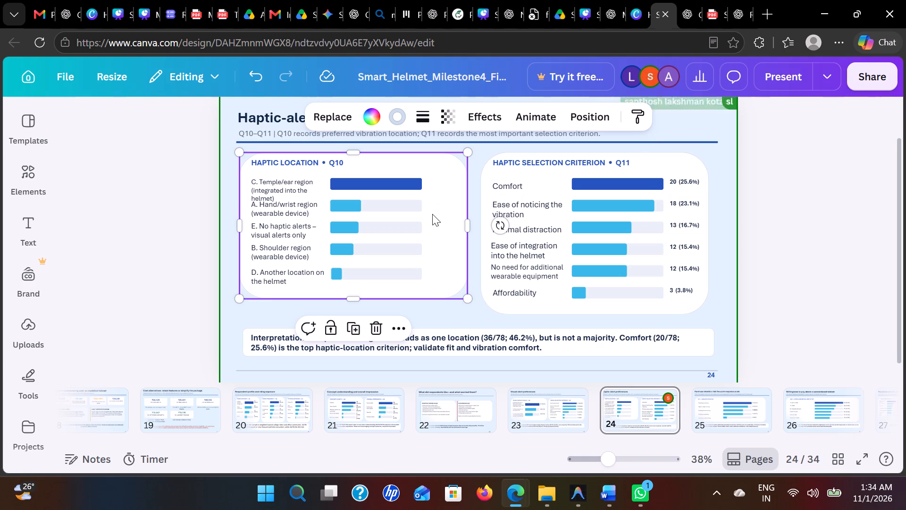
{"action": "key", "text": "ctrl+z"}
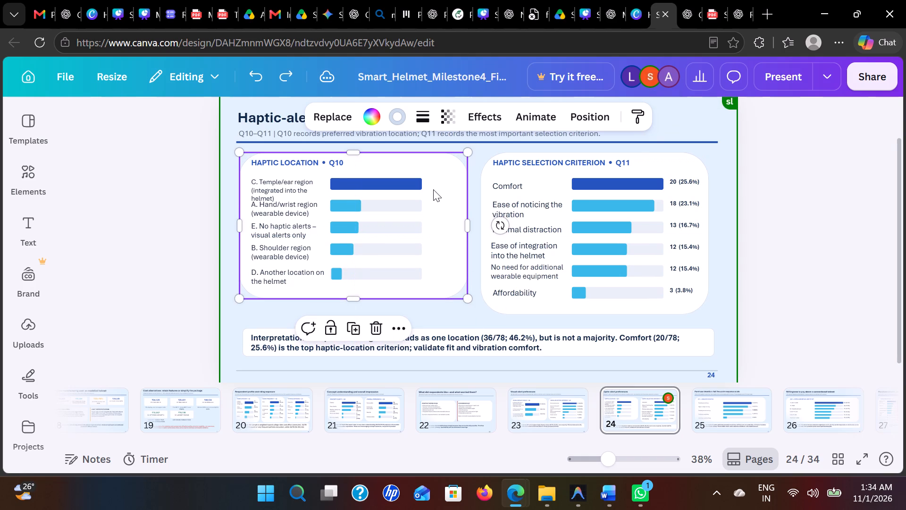
{"action": "left_click", "coordinate": [432, 187]}
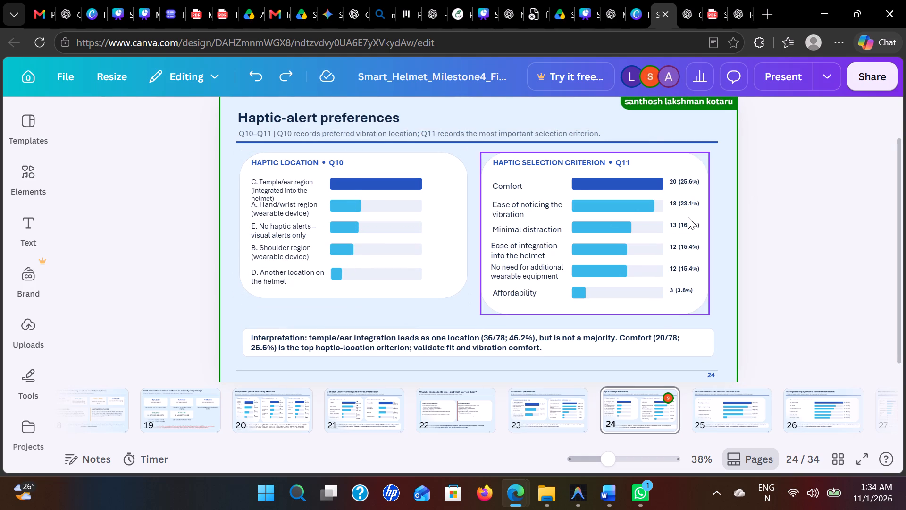
Copy the group of count and percentage labels from the Q11 card and place the duplicate beside the Q10 Haptic Location bars.
{"action": "left_click", "coordinate": [688, 217]}
{"action": "key", "text": "ctrl+c"}
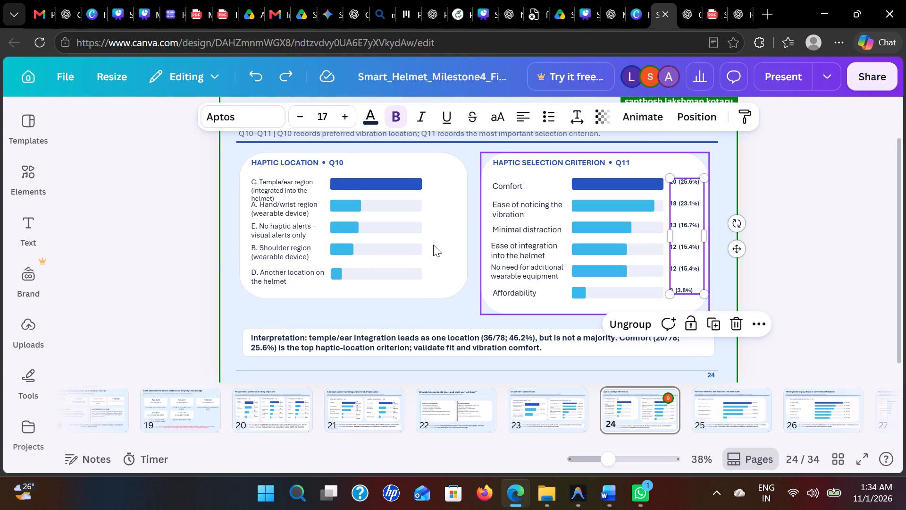
{"action": "left_click", "coordinate": [433, 245]}
{"action": "key", "text": "ctrl+v"}
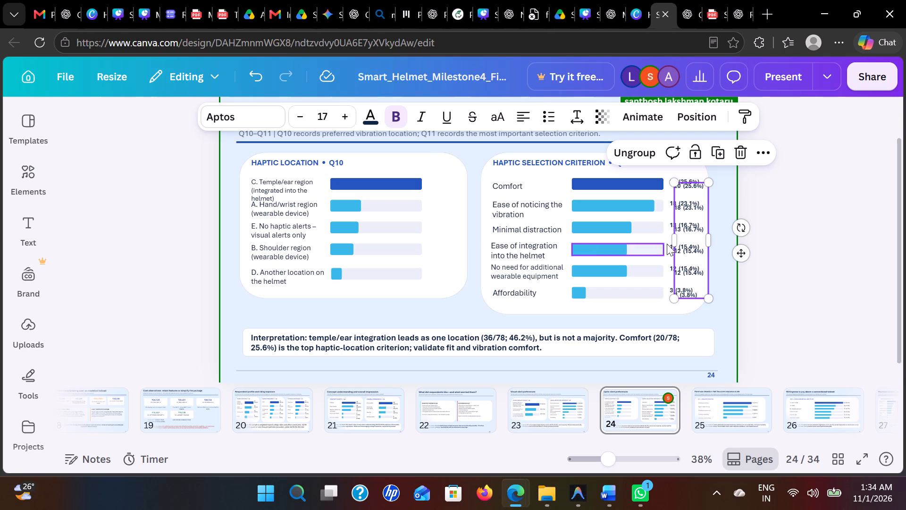
{"action": "left_click_drag", "start_coordinate": [701, 243], "coordinate": [446, 232]}
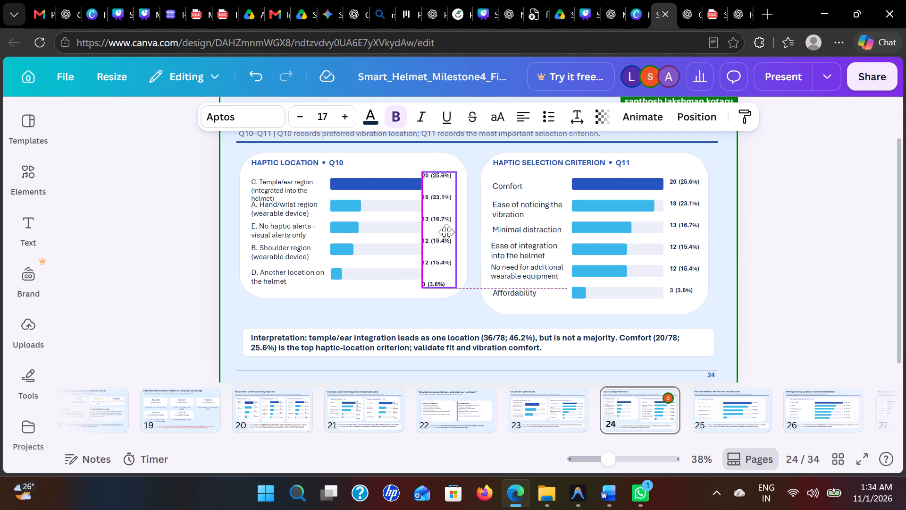
{"action": "left_click_drag", "start_coordinate": [446, 232], "coordinate": [453, 231]}
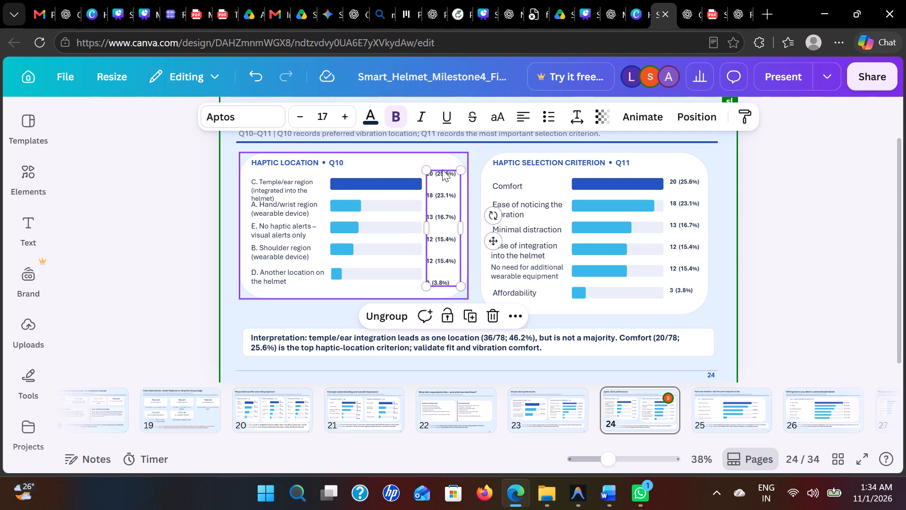
{"action": "left_click_drag", "start_coordinate": [437, 198], "coordinate": [436, 205]}
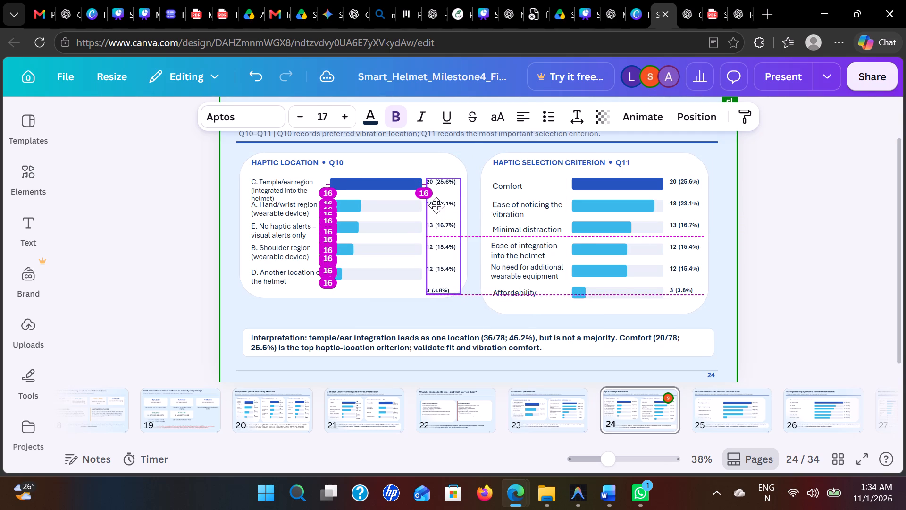
{"action": "left_click_drag", "start_coordinate": [436, 205], "coordinate": [436, 205]}
{"action": "left_click", "coordinate": [437, 209]}
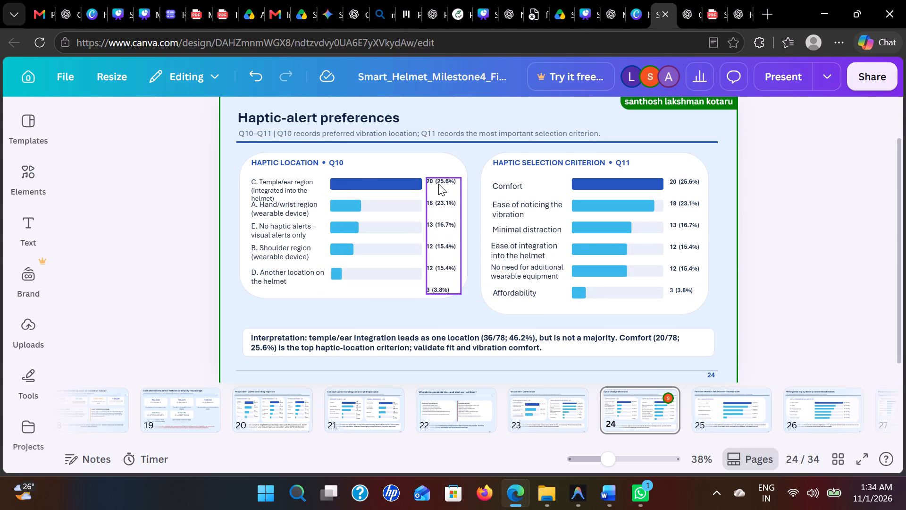
Ungroup the copied count and percentage labels in the Q10 card.
{"action": "left_click", "coordinate": [442, 258]}
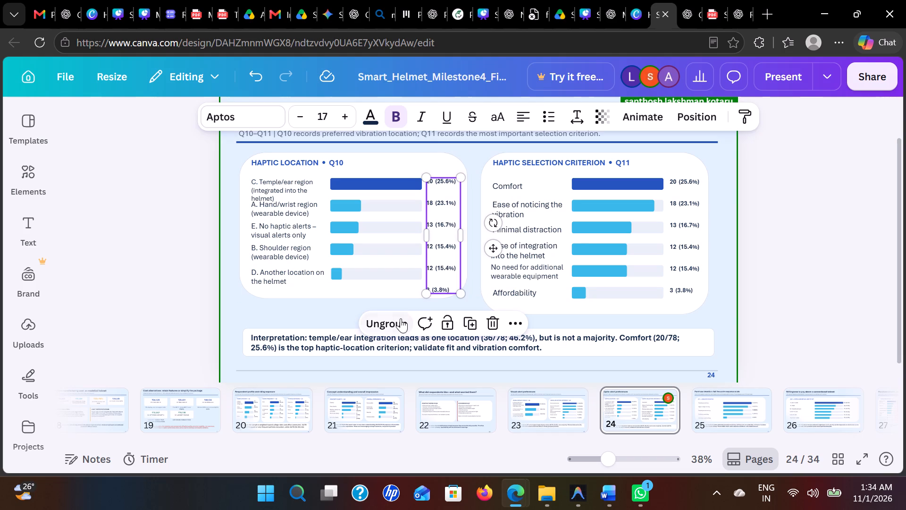
{"action": "left_click", "coordinate": [401, 318]}
{"action": "left_click", "coordinate": [370, 314]}
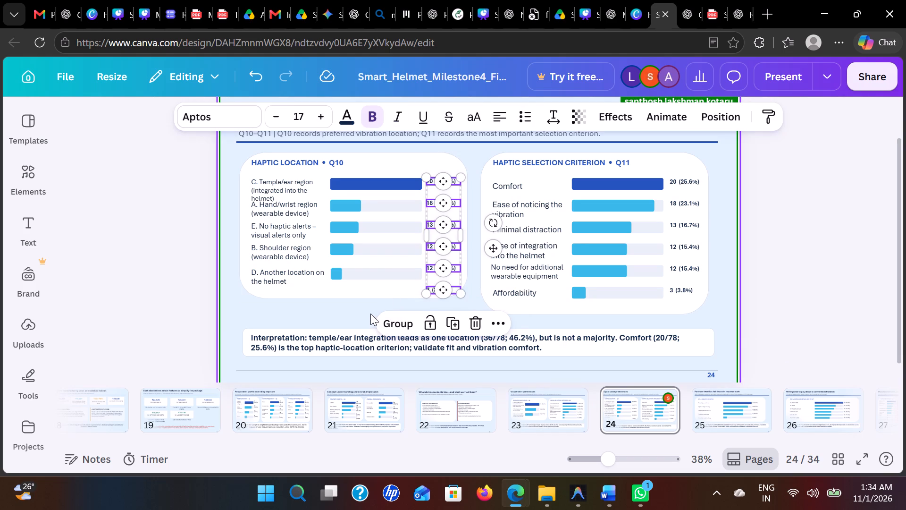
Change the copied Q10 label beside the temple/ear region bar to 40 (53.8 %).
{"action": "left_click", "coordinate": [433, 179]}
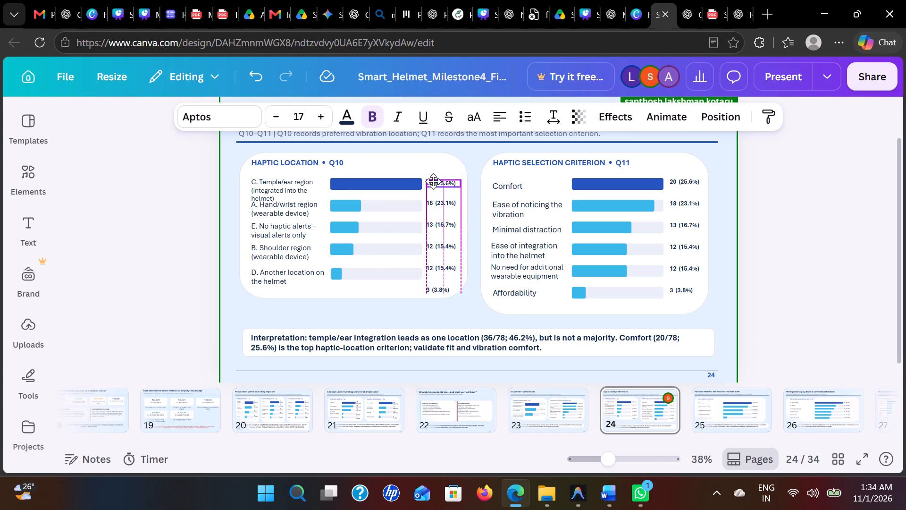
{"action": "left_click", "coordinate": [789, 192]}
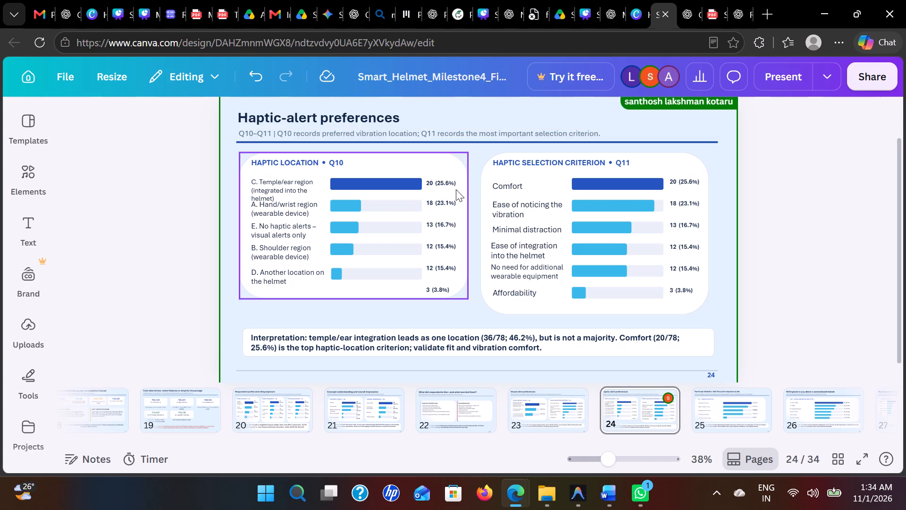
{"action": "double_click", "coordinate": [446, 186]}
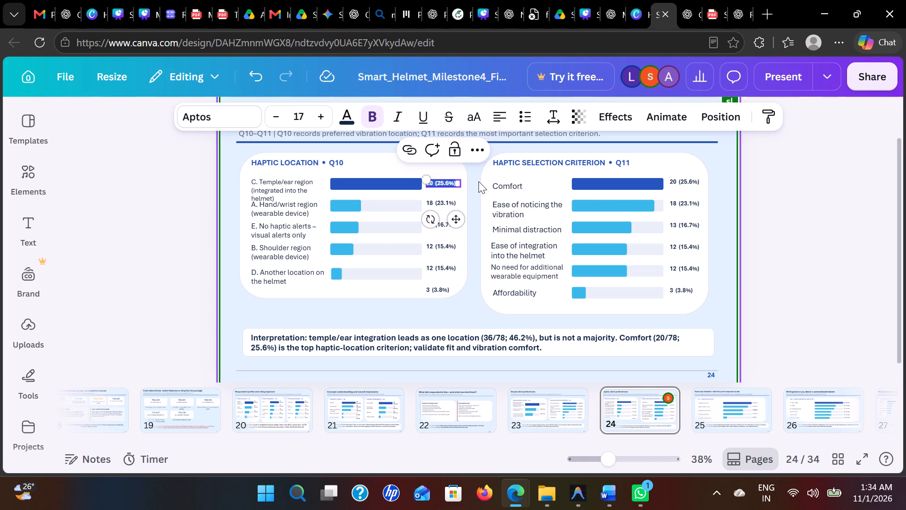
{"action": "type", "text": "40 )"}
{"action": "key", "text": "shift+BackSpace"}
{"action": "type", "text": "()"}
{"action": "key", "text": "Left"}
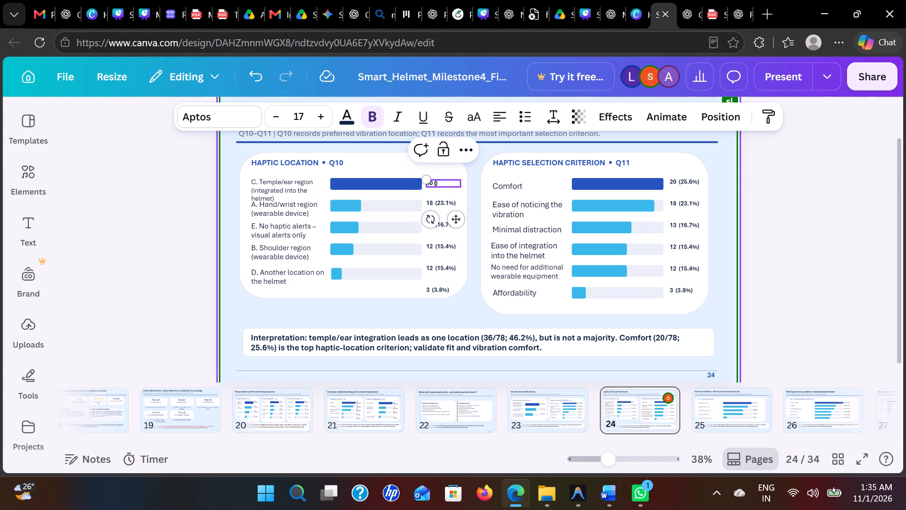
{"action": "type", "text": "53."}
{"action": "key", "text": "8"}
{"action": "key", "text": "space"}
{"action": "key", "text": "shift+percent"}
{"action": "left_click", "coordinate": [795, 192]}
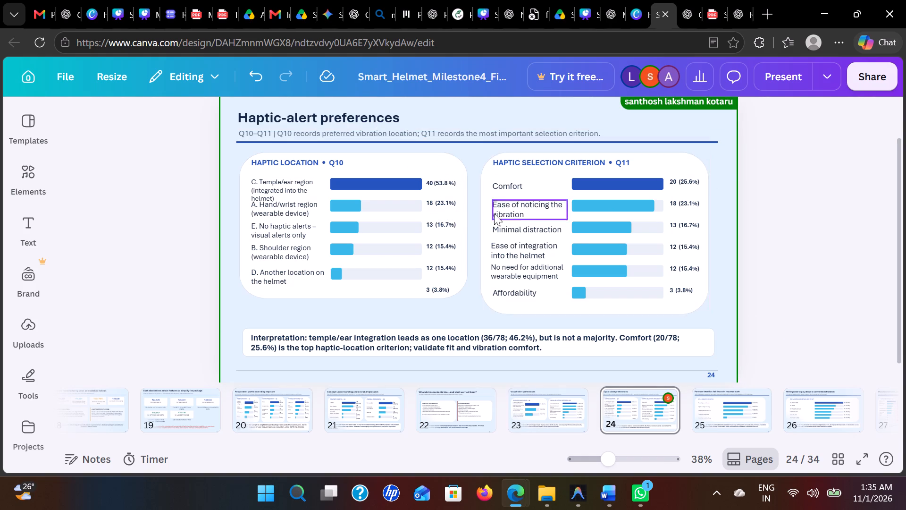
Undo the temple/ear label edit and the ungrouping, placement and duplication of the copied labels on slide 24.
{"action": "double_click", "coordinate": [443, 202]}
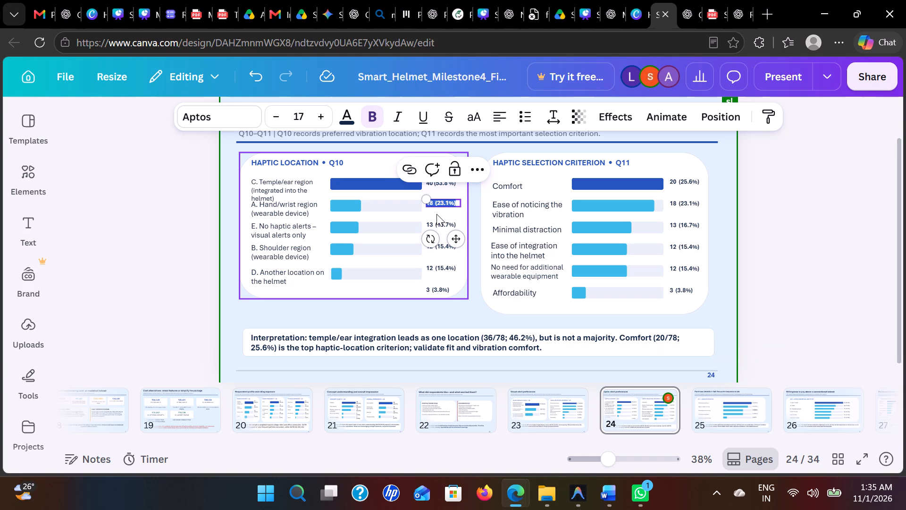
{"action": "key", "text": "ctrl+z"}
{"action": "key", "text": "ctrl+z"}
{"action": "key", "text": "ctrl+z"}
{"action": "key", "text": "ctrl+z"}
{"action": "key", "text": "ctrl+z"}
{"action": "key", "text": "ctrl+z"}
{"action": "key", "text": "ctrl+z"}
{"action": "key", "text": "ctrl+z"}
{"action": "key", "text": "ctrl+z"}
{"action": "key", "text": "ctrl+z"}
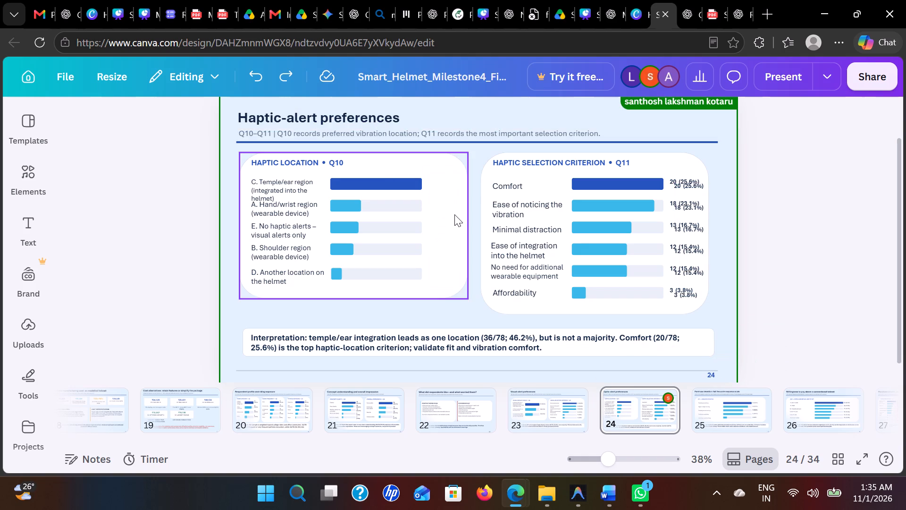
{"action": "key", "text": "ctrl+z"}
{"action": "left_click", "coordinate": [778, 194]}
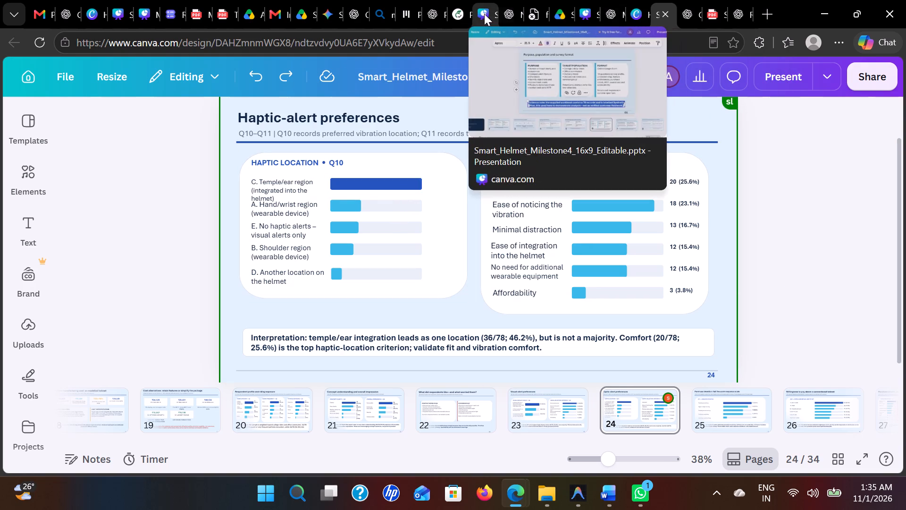
Switch to the Smart_Helmet_Milestone4_16x9_Data_Corrected deck and examine its survey-result slides, including Haptic-alert preferences, for the Q10 haptic-location values.
{"action": "left_click", "coordinate": [591, 7]}
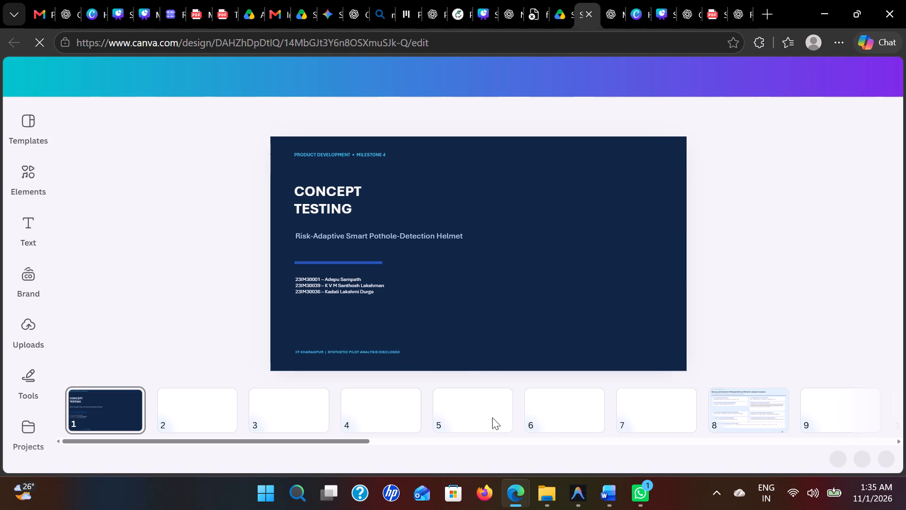
{"action": "scroll", "coordinate": [492, 417], "scroll_direction": "left", "scroll_amount": 3}
{"action": "scroll", "coordinate": [577, 411], "scroll_direction": "left", "scroll_amount": 3}
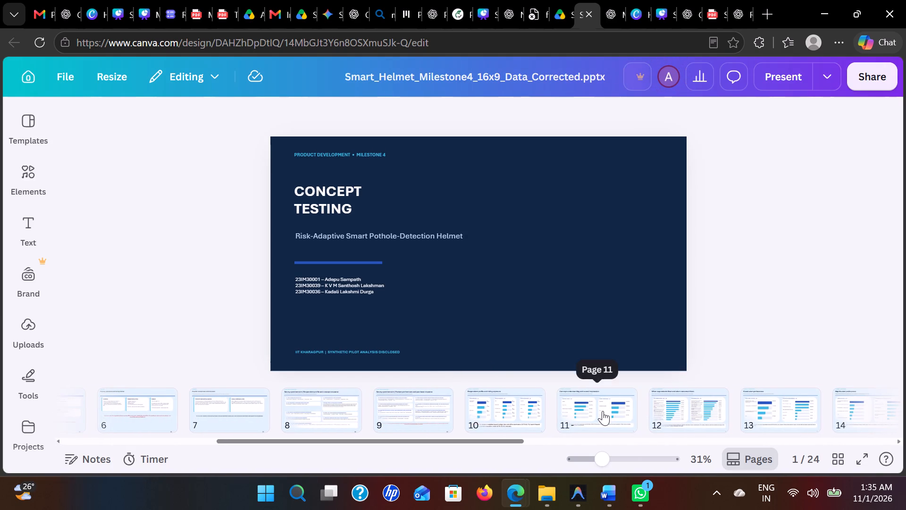
{"action": "left_click", "coordinate": [603, 411]}
{"action": "key", "text": "Right"}
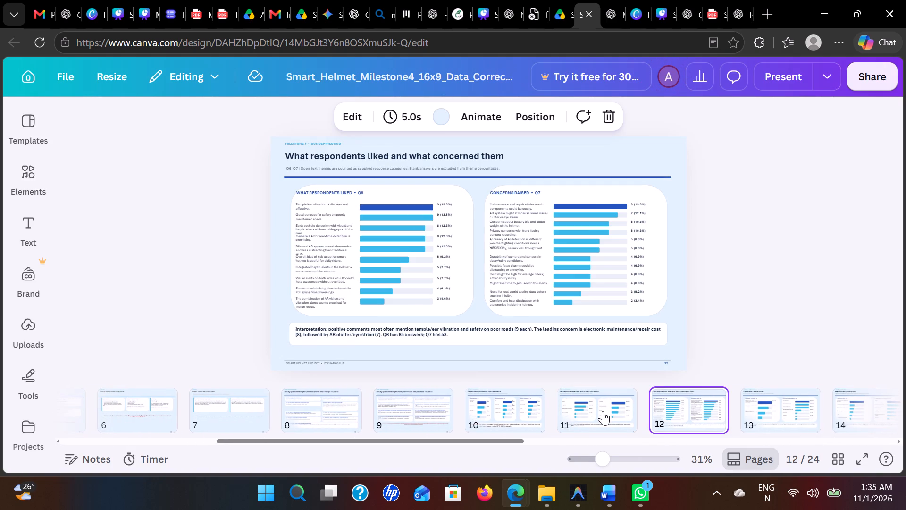
{"action": "key", "text": "Right"}
{"action": "key", "text": "Right"}
{"action": "key", "text": "Right"}
{"action": "key", "text": "Right"}
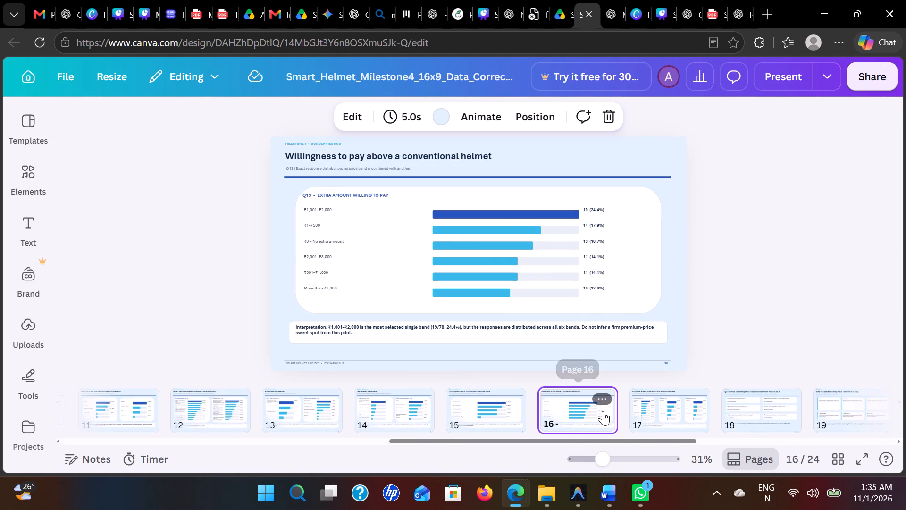
{"action": "key", "text": "Right"}
{"action": "key", "text": "Right"}
{"action": "key", "text": "Left"}
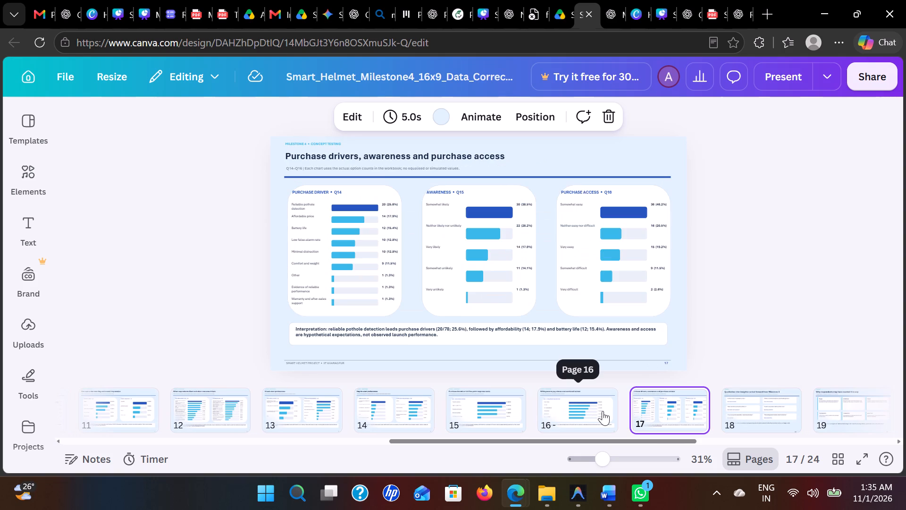
{"action": "key", "text": "Right"}
{"action": "key", "text": "Right"}
{"action": "key", "text": "Right"}
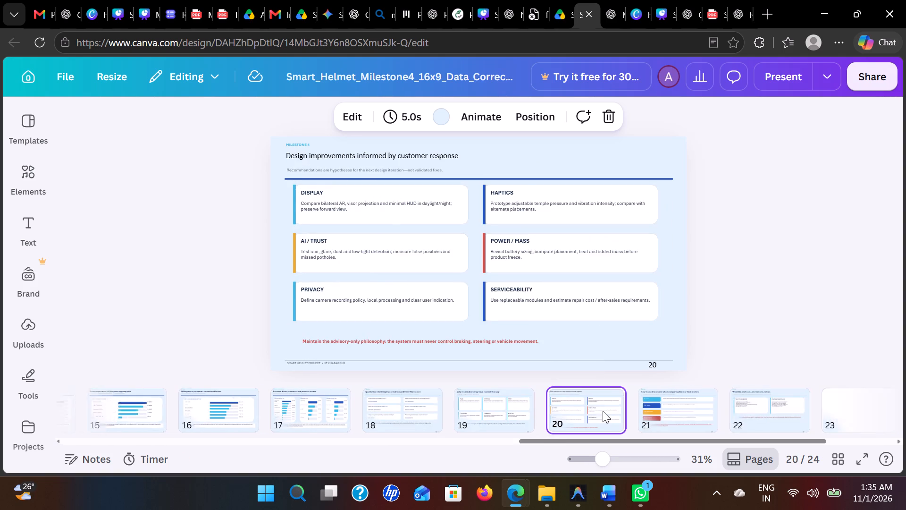
{"action": "key", "text": "Right"}
{"action": "key", "text": "Right"}
{"action": "key", "text": "Right"}
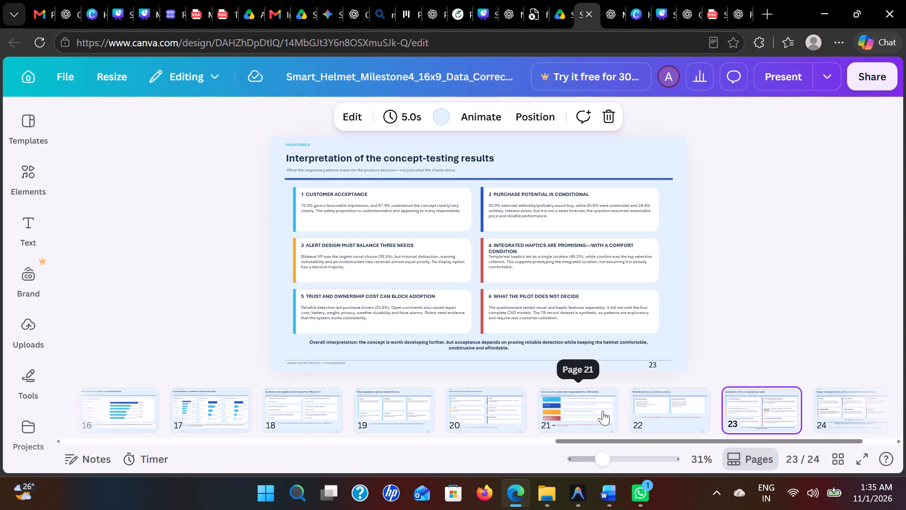
{"action": "key", "text": "Left"}
{"action": "key", "text": "Left"}
{"action": "key", "text": "Left"}
{"action": "key", "text": "Left"}
{"action": "key", "text": "Left"}
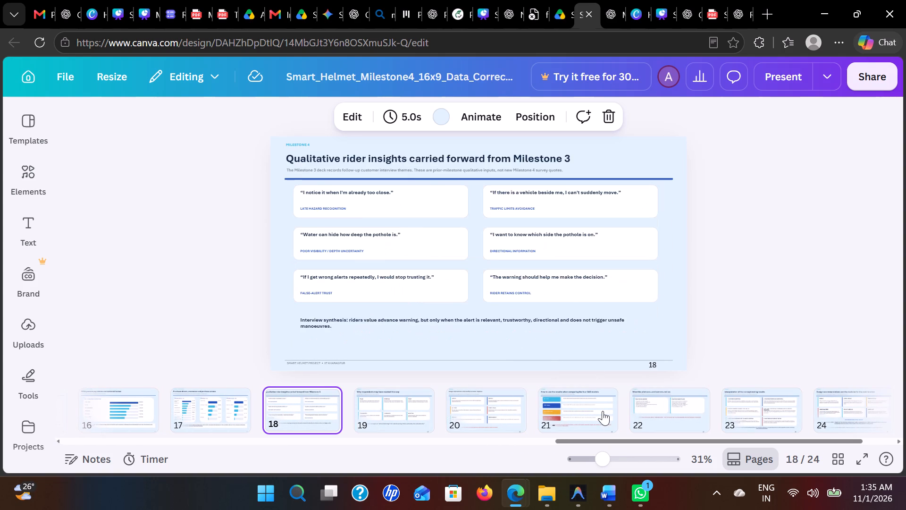
{"action": "key", "text": "Left"}
{"action": "key", "text": "Left"}
{"action": "key", "text": "Left"}
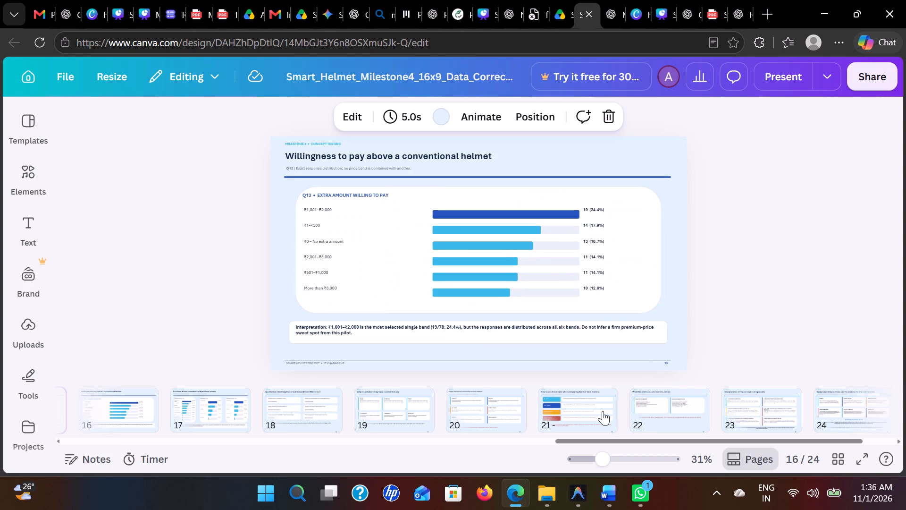
{"action": "key", "text": "Left"}
{"action": "key", "text": "Left"}
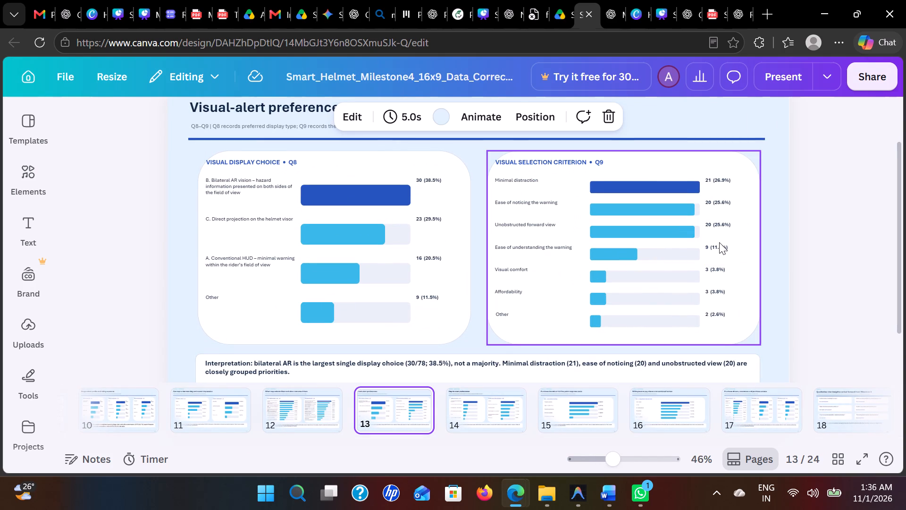
{"action": "key", "text": "Right"}
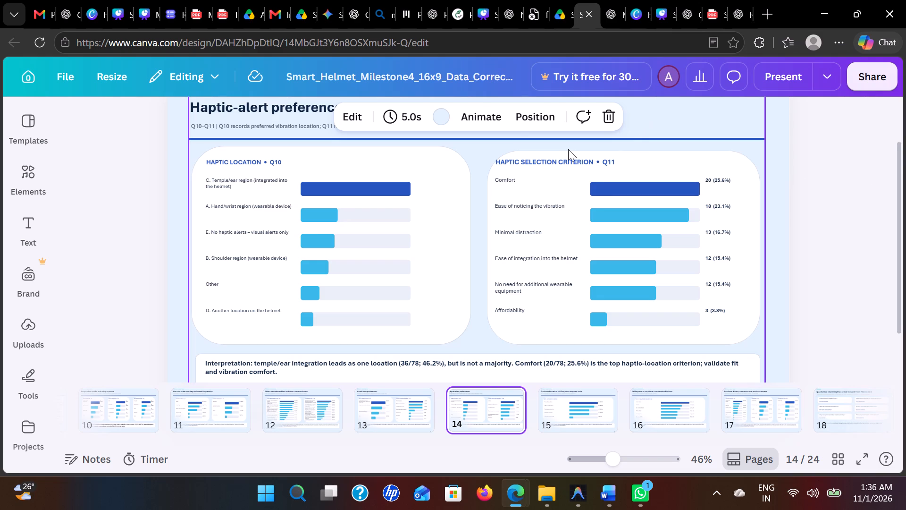
Return to the Smart_Helmet_Milestone4_Final_M3_Template deck and compare slide 23, Visual-alert preferences, with slide 24, Haptic-alert preferences.
{"action": "left_click", "coordinate": [490, 17]}
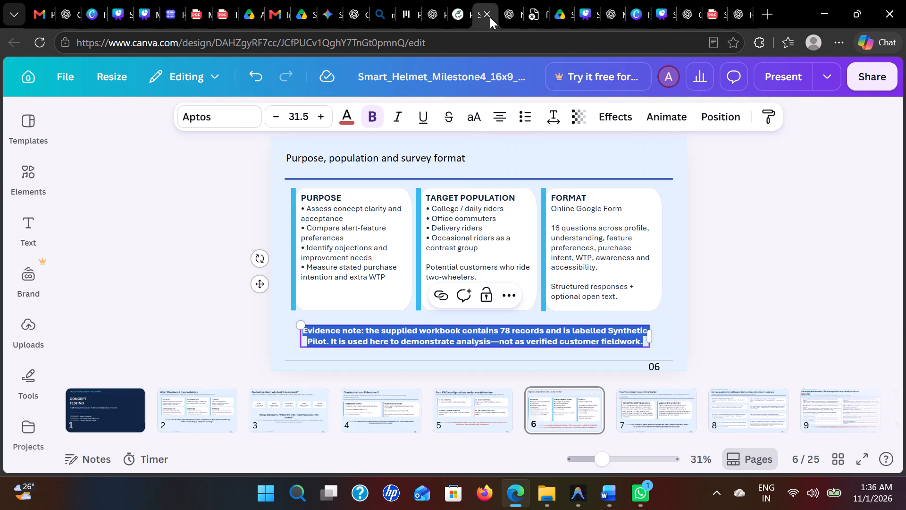
{"action": "left_click", "coordinate": [664, 4]}
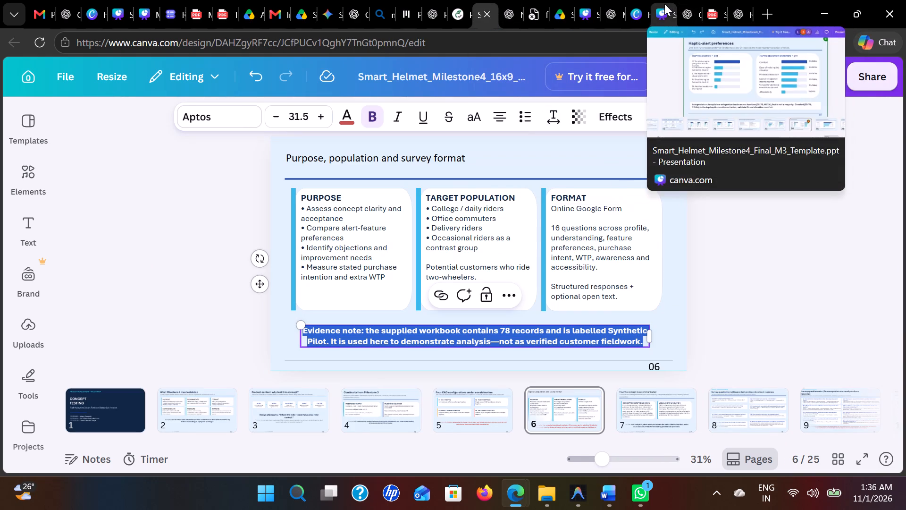
{"action": "scroll", "coordinate": [385, 204], "scroll_direction": "up", "scroll_amount": 1}
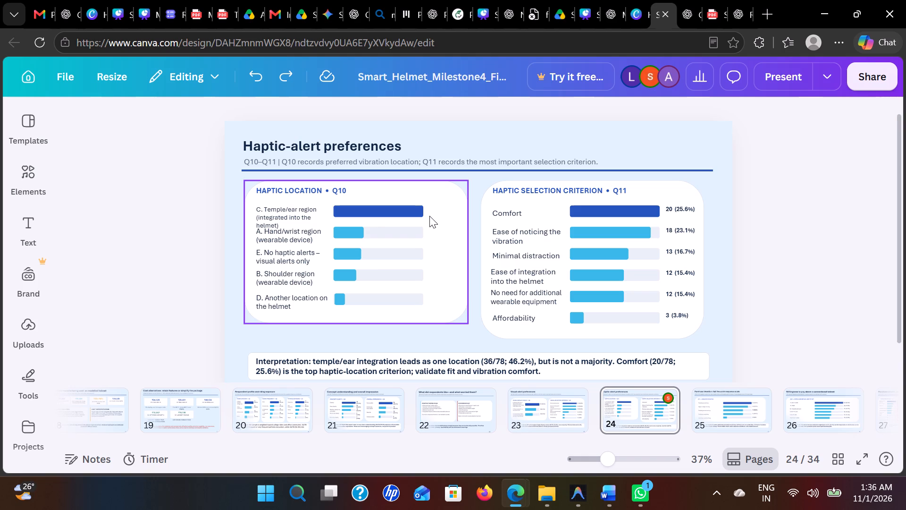
{"action": "left_click", "coordinate": [535, 410]}
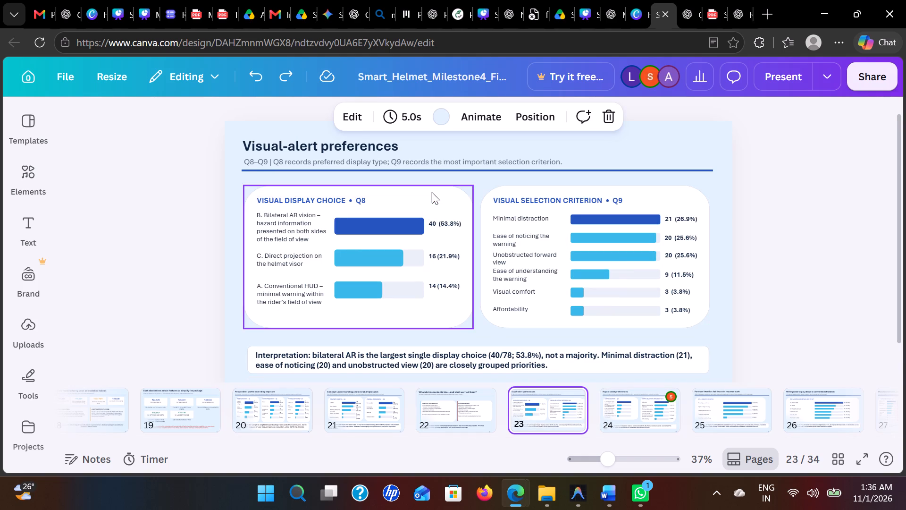
{"action": "key", "text": "Right"}
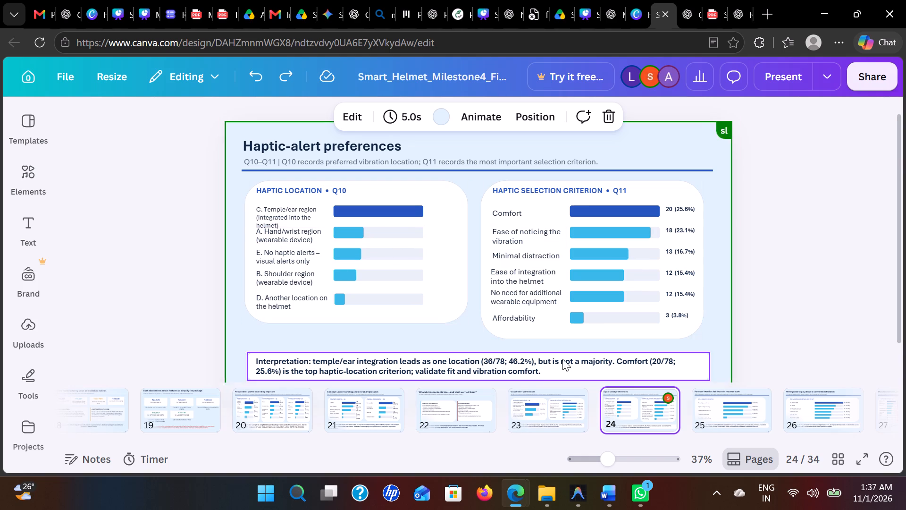
Copy the Q4 Concept Clarity card's background and its count and percentage labels from slide 21, and paste them onto slide 24.
{"action": "left_click", "coordinate": [690, 241]}
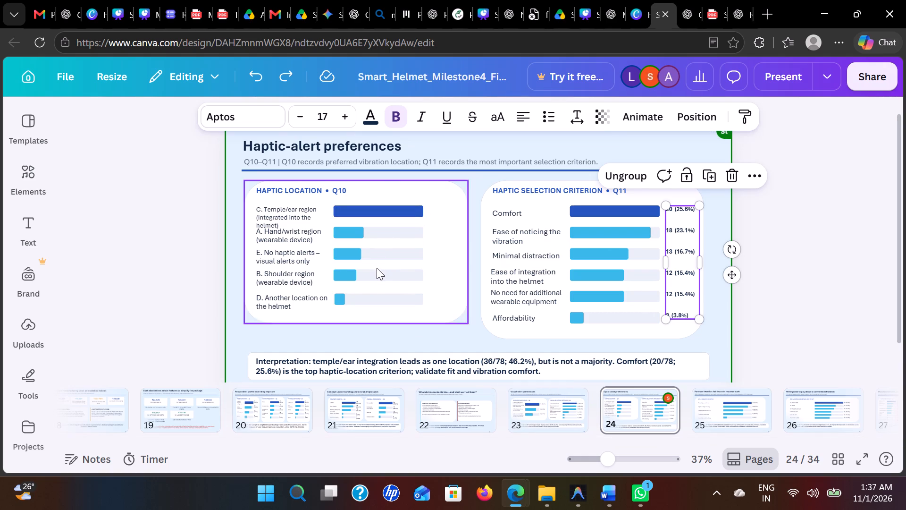
{"action": "left_click", "coordinate": [562, 423]}
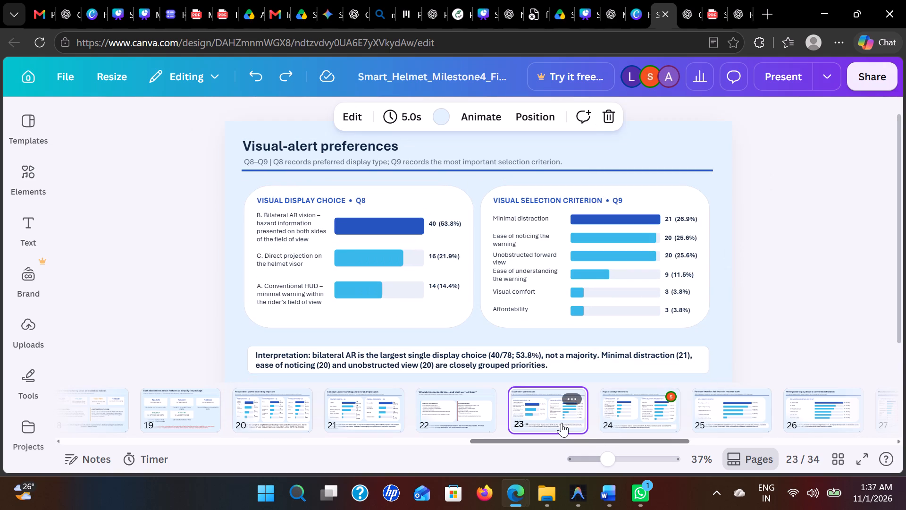
{"action": "left_click", "coordinate": [467, 401]}
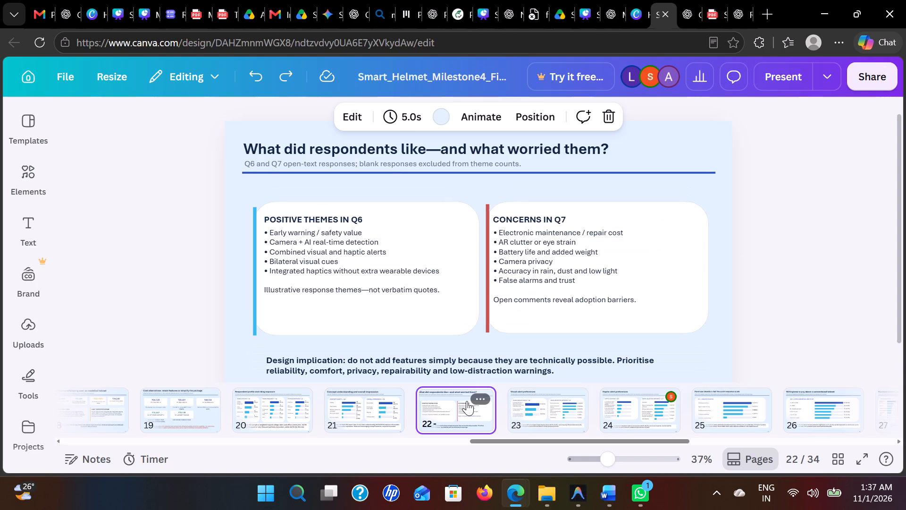
{"action": "key", "text": "Left"}
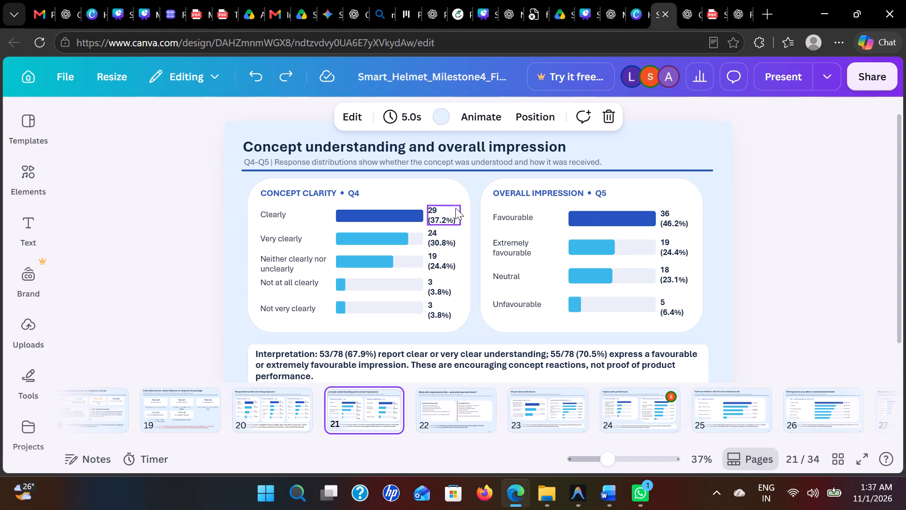
{"action": "left_click_drag", "start_coordinate": [477, 180], "coordinate": [449, 301]}
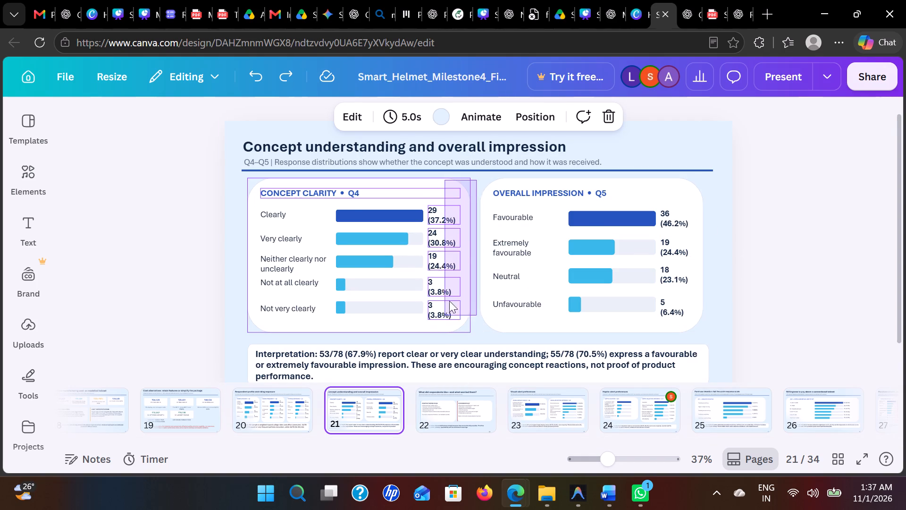
{"action": "left_click_drag", "start_coordinate": [449, 301], "coordinate": [477, 202]}
{"action": "left_click_drag", "start_coordinate": [477, 210], "coordinate": [440, 293]}
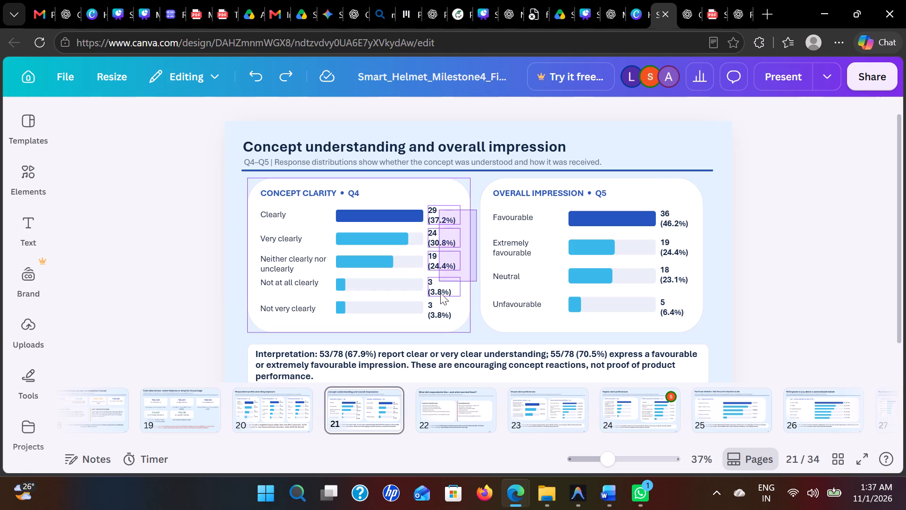
{"action": "left_click_drag", "start_coordinate": [440, 293], "coordinate": [438, 313]}
{"action": "key", "text": "ctrl+c"}
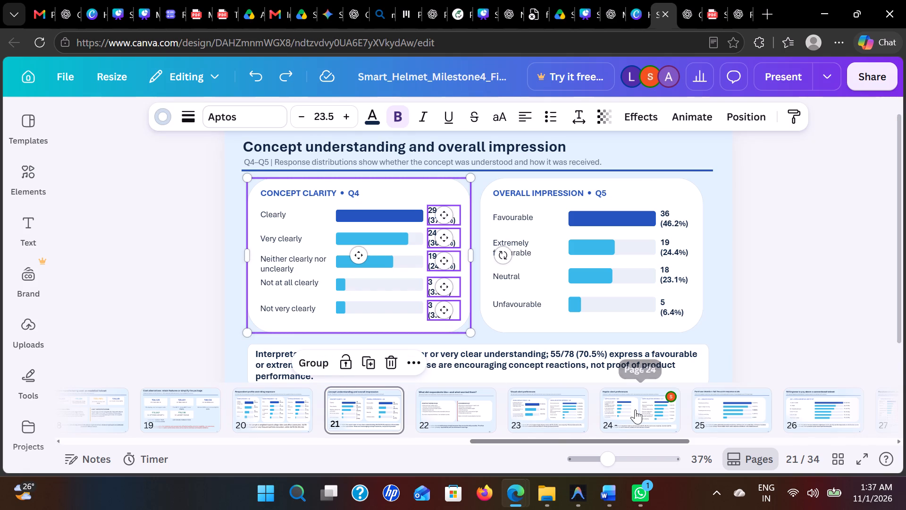
{"action": "left_click", "coordinate": [635, 409]}
{"action": "key", "text": "ctrl+v"}
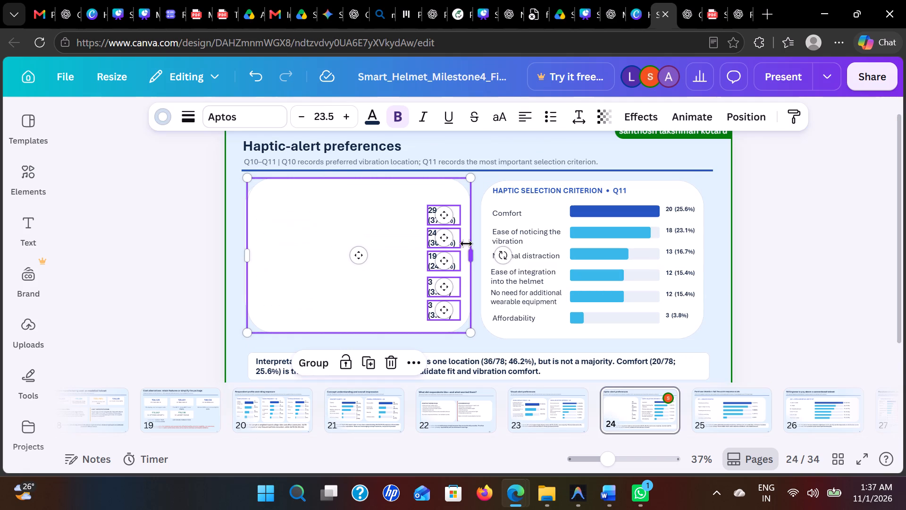
Delete the pasted white card background covering the Haptic Location Q10 chart, keeping the pasted count and percentage labels.
{"action": "left_click", "coordinate": [383, 308]}
{"action": "left_click", "coordinate": [346, 286]}
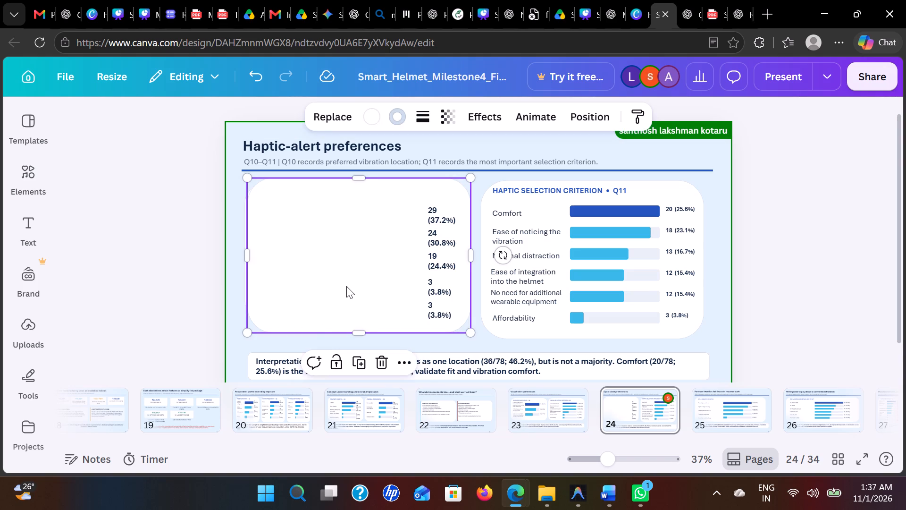
{"action": "key", "text": "Delete"}
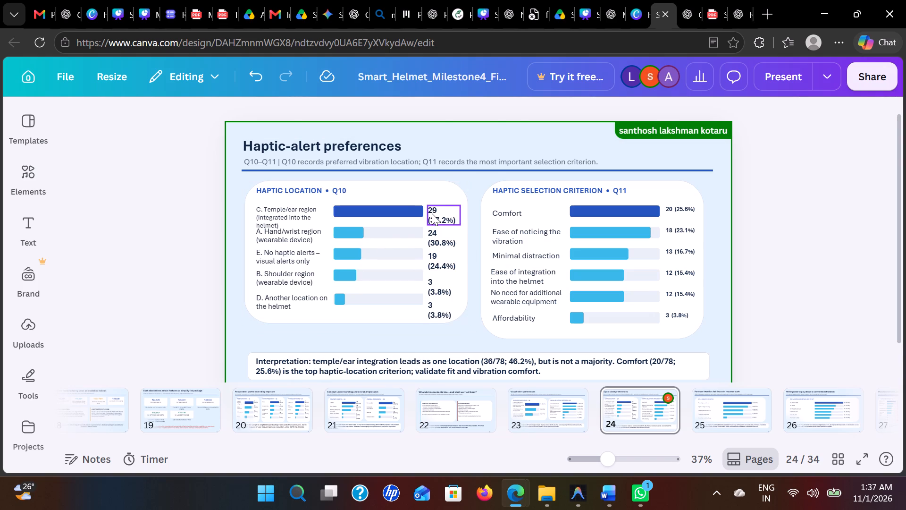
Replace the pasted label beside the temple/ear region bar with 40 (53.8%).
{"action": "double_click", "coordinate": [432, 213]}
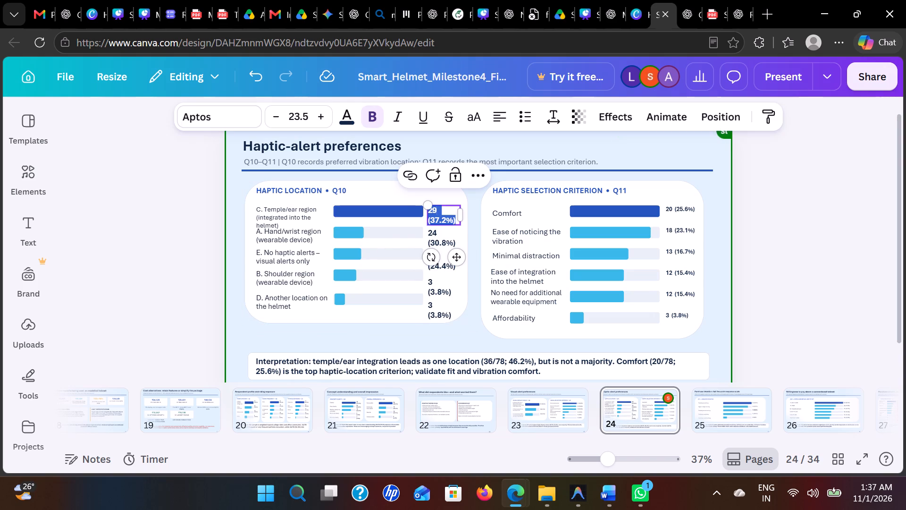
{"action": "type", "text": "40"}
{"action": "key", "text": "space"}
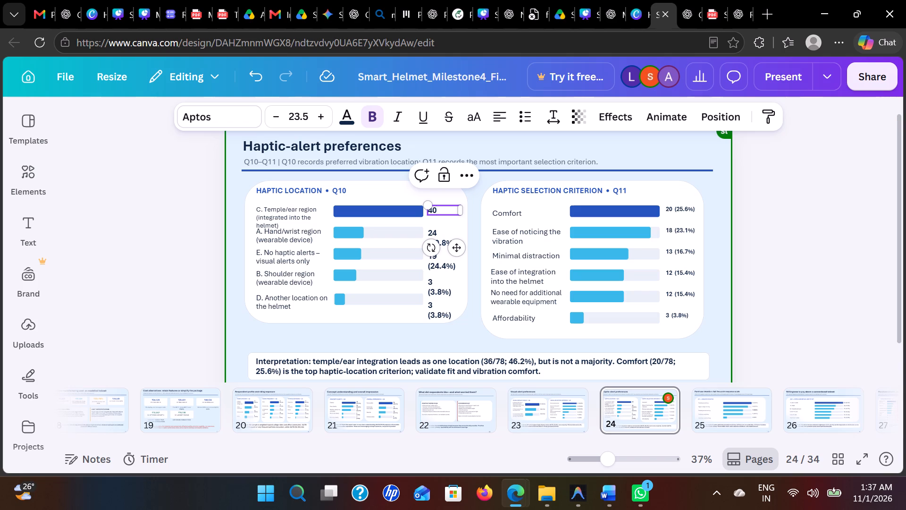
{"action": "type", "text": "()"}
{"action": "key", "text": "Left"}
{"action": "type", "text": "53."}
{"action": "key", "text": "8"}
{"action": "left_click", "coordinate": [741, 206]}
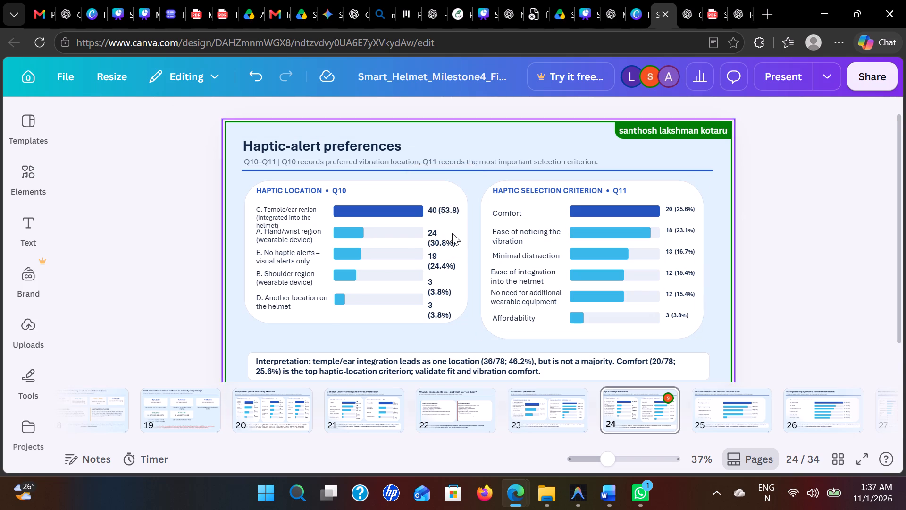
{"action": "double_click", "coordinate": [447, 212]}
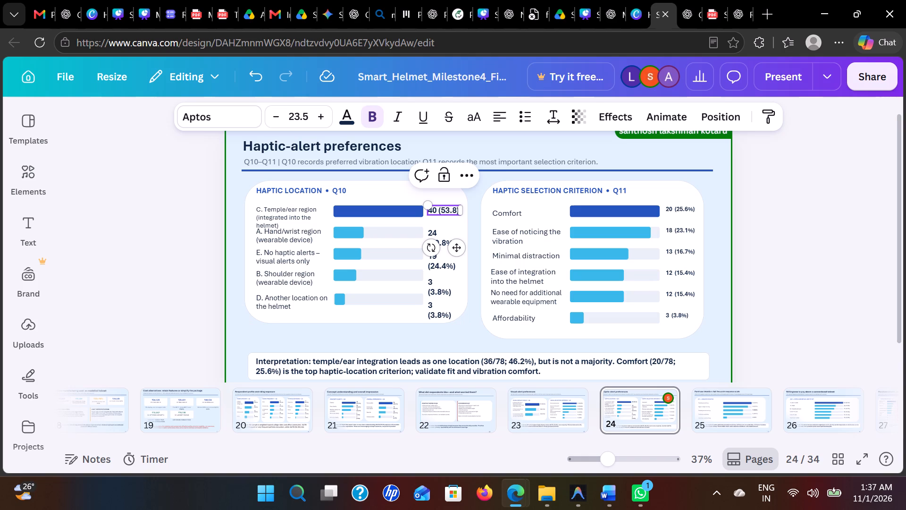
{"action": "key", "text": "Right"}
{"action": "key", "text": "Right"}
{"action": "key", "text": "Right"}
{"action": "key", "text": "shift+percent"}
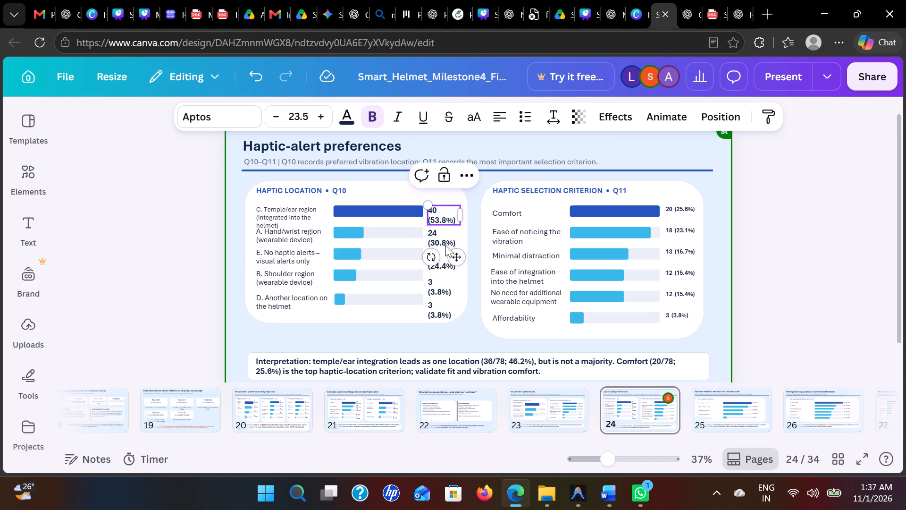
Replace the pasted label beside the hand/wrist region bar with 11 (14.1%).
{"action": "left_click", "coordinate": [439, 235]}
{"action": "double_click", "coordinate": [439, 235]}
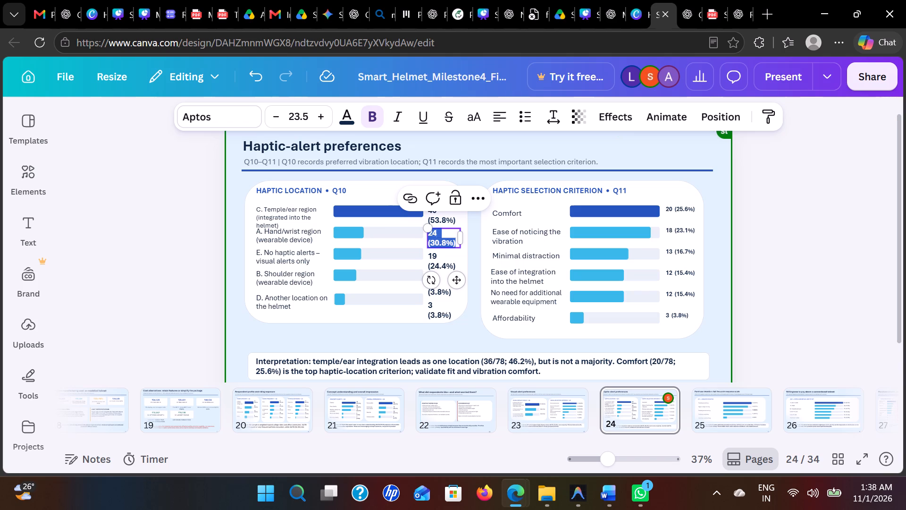
{"action": "key", "text": "ctrl+a"}
{"action": "type", "text": "14.1"}
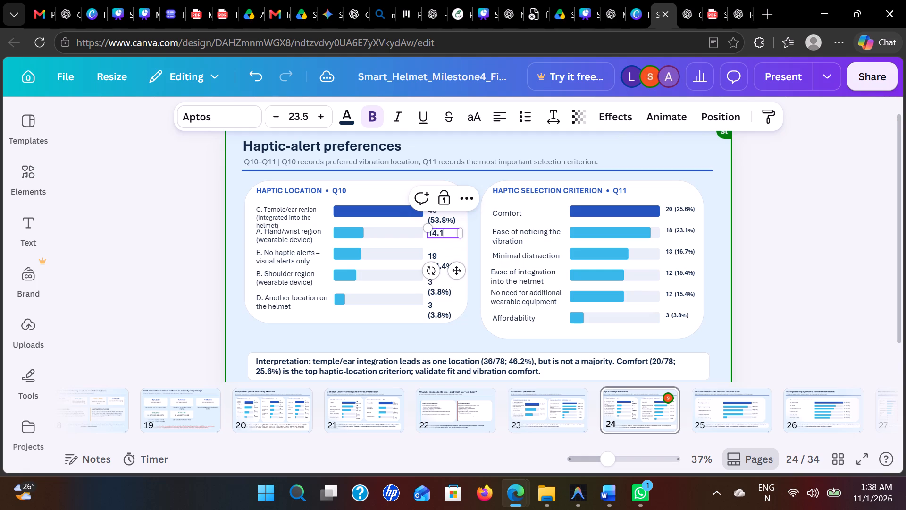
{"action": "key", "text": "space"}
{"action": "type", "text": "()"}
{"action": "key", "text": "Left"}
{"action": "type", "text": "10"}
{"action": "key", "text": "BackSpace"}
{"action": "key", "text": "BackSpace"}
{"action": "key", "text": "BackSpace"}
{"action": "key", "text": "Delete"}
{"action": "key", "text": "Left"}
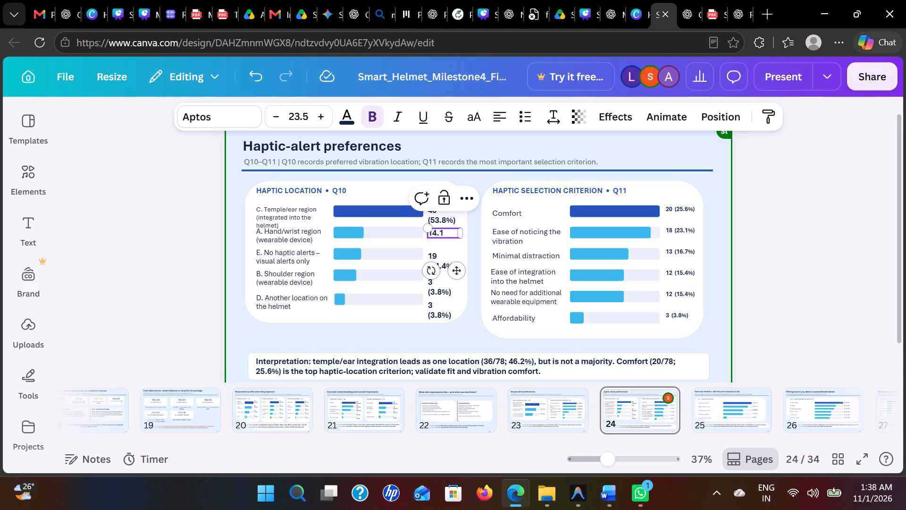
{"action": "key", "text": "shift+percent"}
{"action": "key", "text": "Left"}
{"action": "key", "text": "Left"}
{"action": "key", "text": "Left"}
{"action": "key", "text": "Left"}
{"action": "key", "text": "Left"}
{"action": "key", "text": "shift+parenleft"}
{"action": "key", "text": "End"}
{"action": "key", "text": "shift+parenright"}
{"action": "key", "text": "Home"}
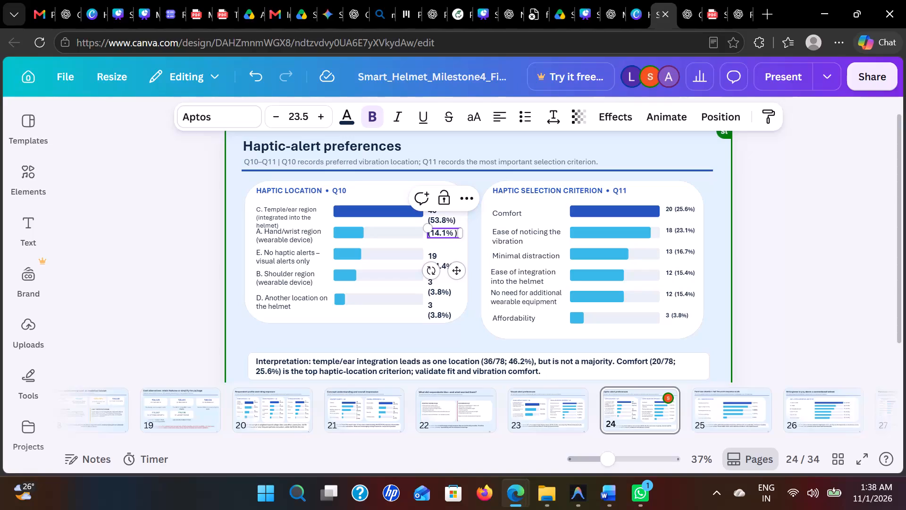
{"action": "type", "text": "10"}
{"action": "key", "text": "BackSpace"}
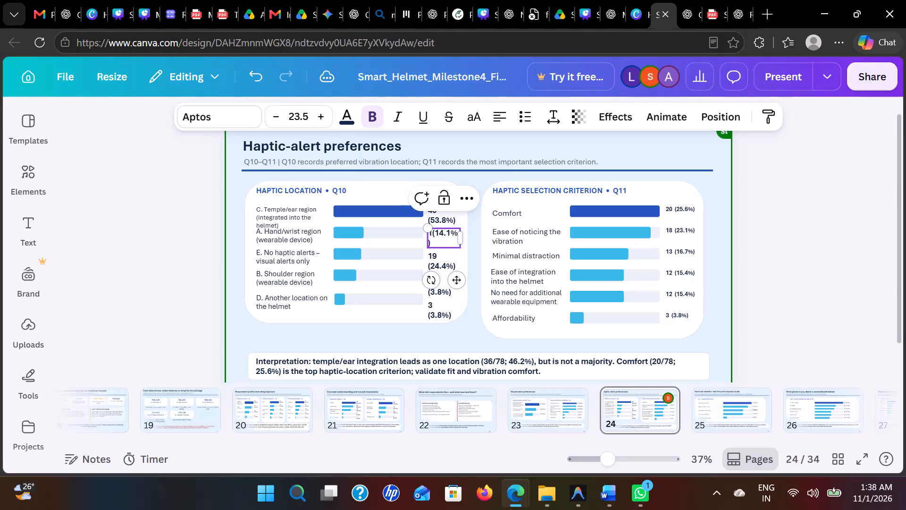
{"action": "type", "text": "1"}
{"action": "key", "text": "space"}
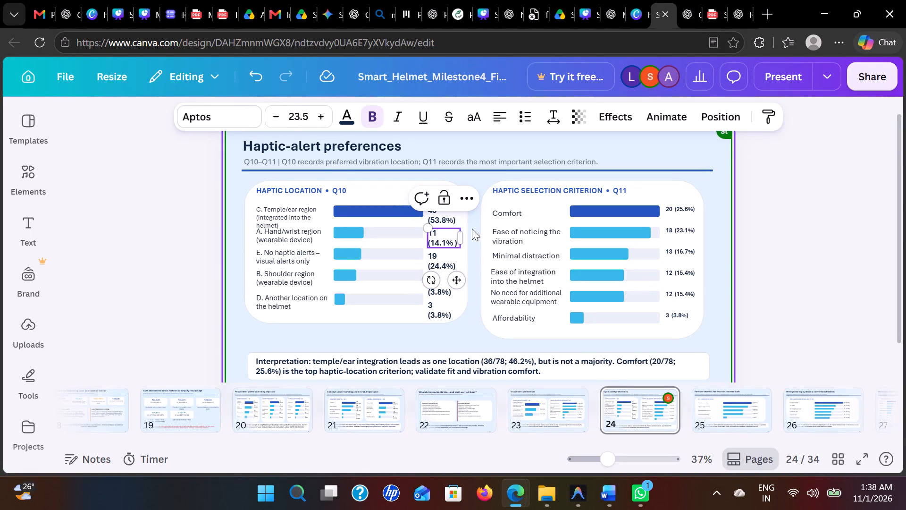
Widen the hand/wrist and temple/ear value labels to fit on one line each, and realign them beside their bars.
{"action": "left_click_drag", "start_coordinate": [464, 236], "coordinate": [468, 236]}
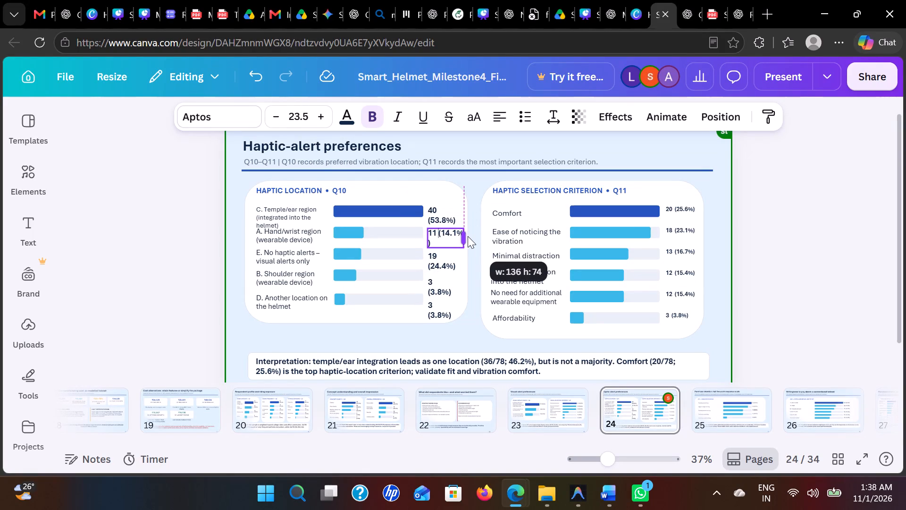
{"action": "left_click_drag", "start_coordinate": [468, 236], "coordinate": [475, 236]}
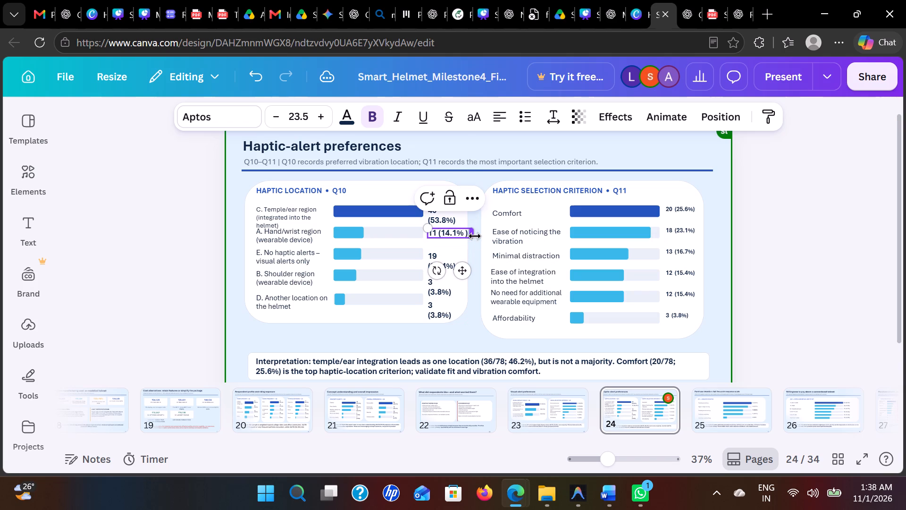
{"action": "left_click", "coordinate": [753, 209]}
{"action": "left_click", "coordinate": [457, 213]}
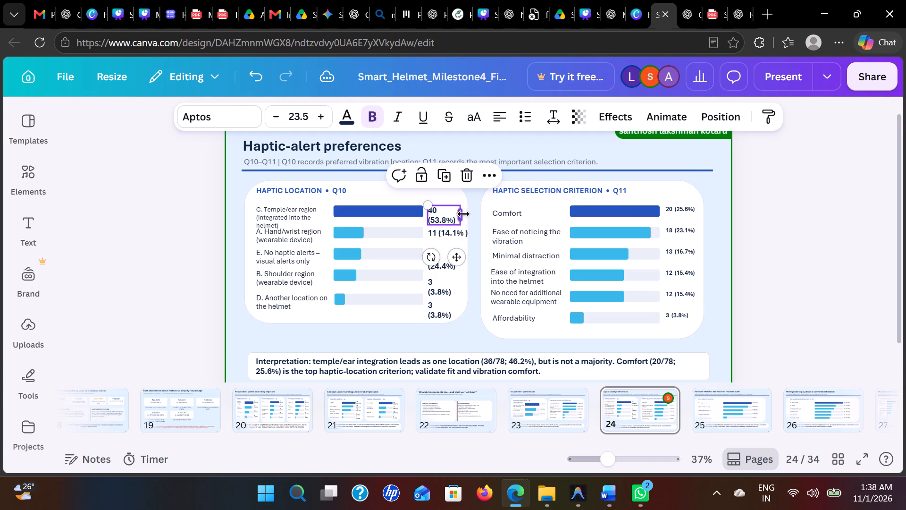
{"action": "left_click_drag", "start_coordinate": [463, 214], "coordinate": [470, 214]}
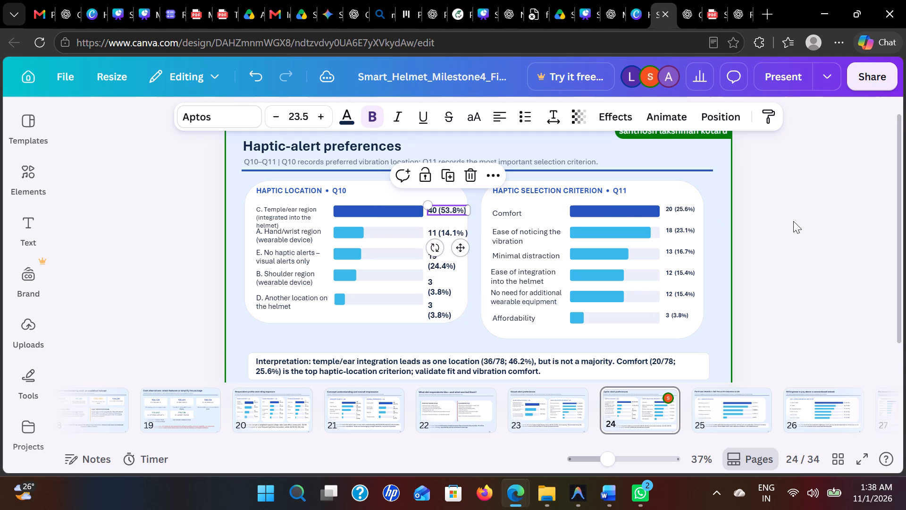
{"action": "left_click", "coordinate": [793, 221]}
{"action": "left_click", "coordinate": [454, 210]}
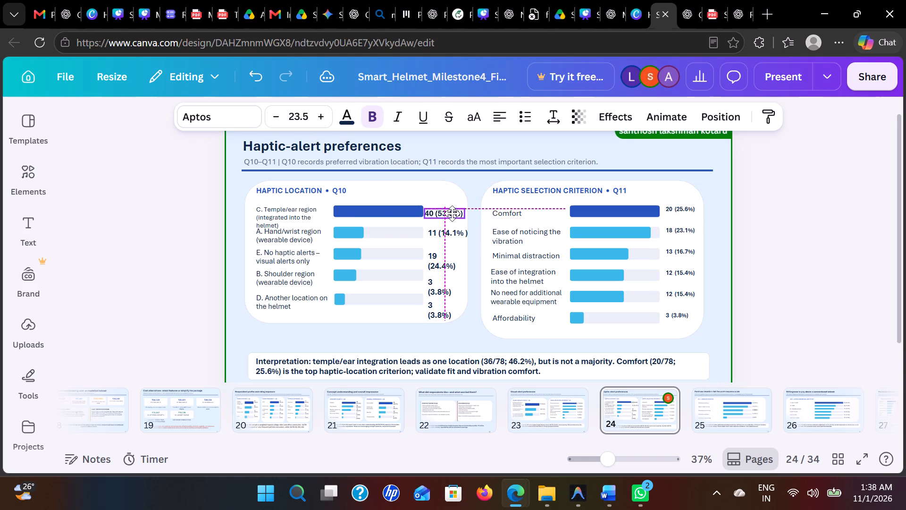
{"action": "left_click", "coordinate": [447, 230]}
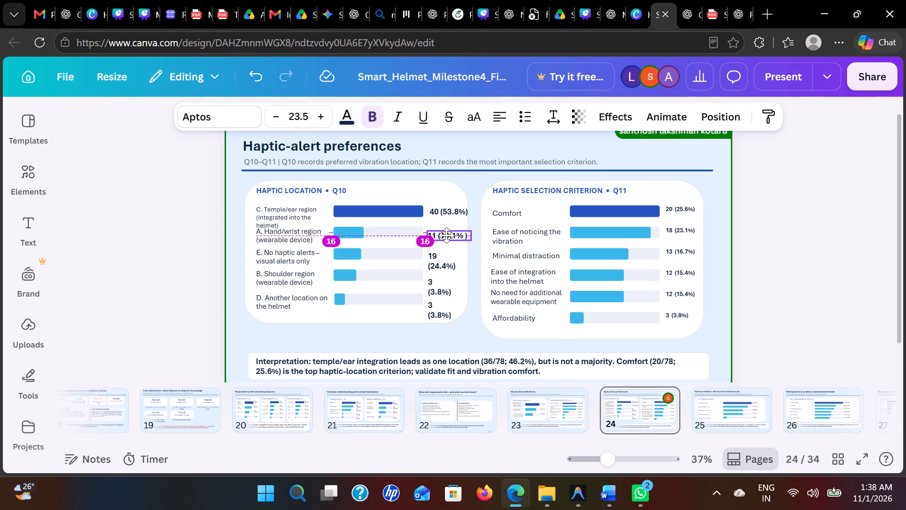
Replace the pasted label beside the shoulder region bar with 11 (12.8%).
{"action": "double_click", "coordinate": [445, 260]}
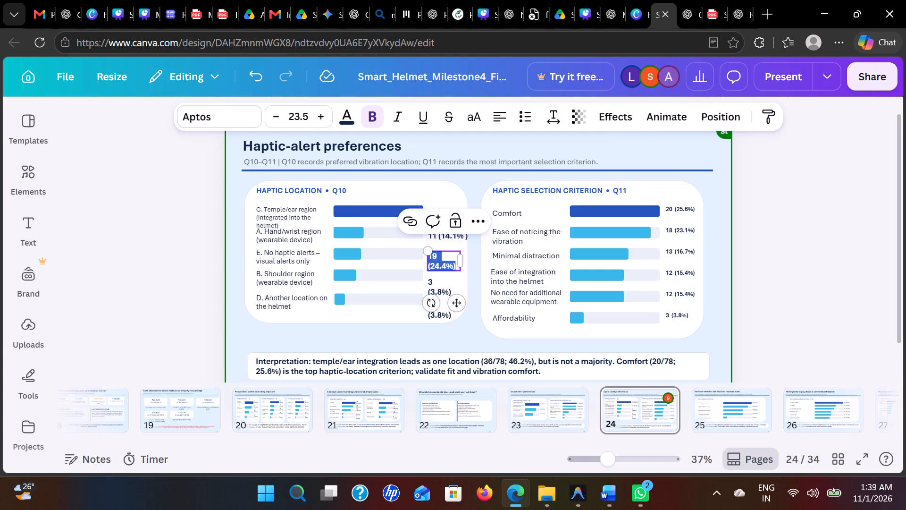
{"action": "double_click", "coordinate": [436, 285]}
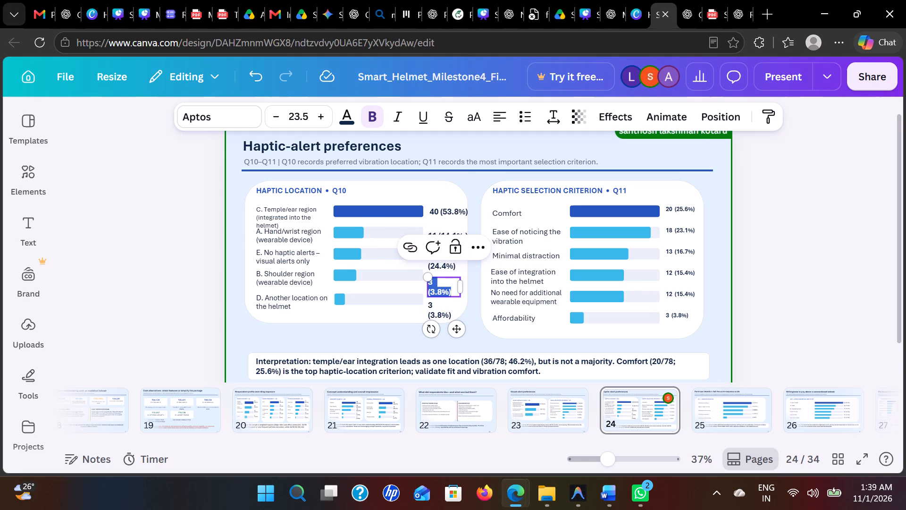
{"action": "type", "text": "11"}
{"action": "key", "text": "space"}
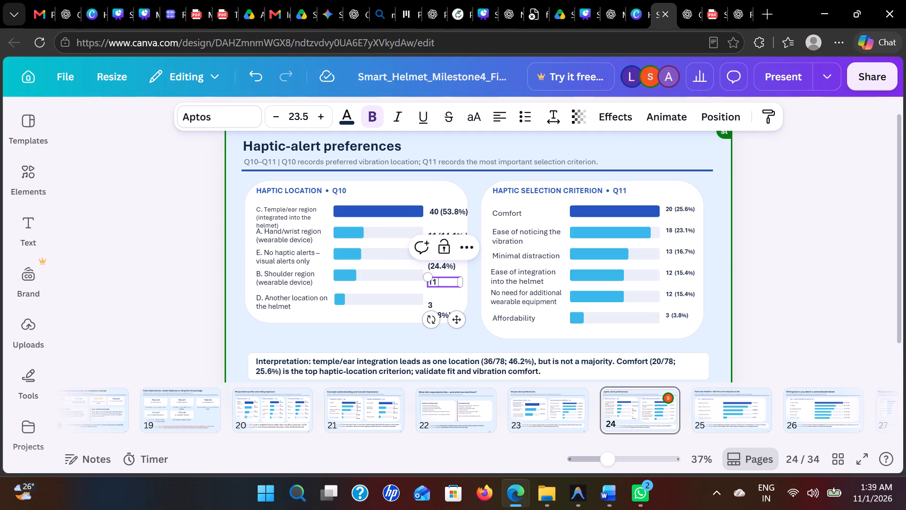
{"action": "type", "text": "()"}
{"action": "key", "text": "Left"}
{"action": "type", "text": "12.8"}
{"action": "key", "text": "shift+percent"}
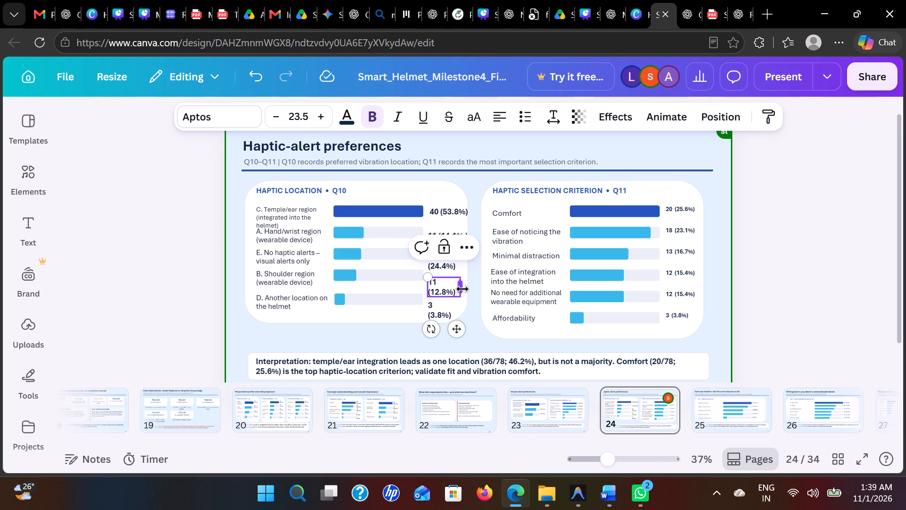
Widen the shoulder region value label to fit on one line and correct its count to 10.
{"action": "left_click_drag", "start_coordinate": [462, 289], "coordinate": [470, 289]}
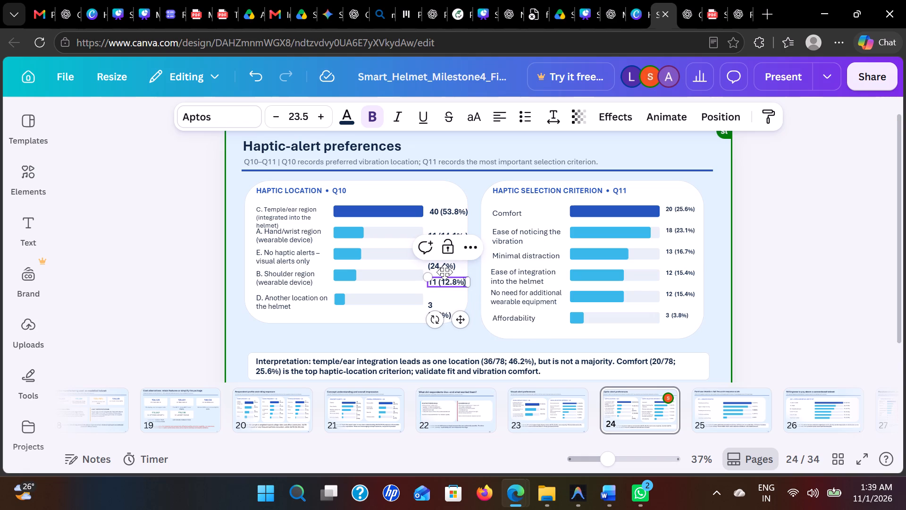
{"action": "double_click", "coordinate": [438, 282]}
{"action": "key", "text": "Left"}
{"action": "key", "text": "Left"}
{"action": "key", "text": "BackSpace"}
{"action": "key", "text": "0"}
Replace the pasted label beside the "Another location on the helmet" bar with 6 (7.7%).
{"action": "double_click", "coordinate": [439, 304]}
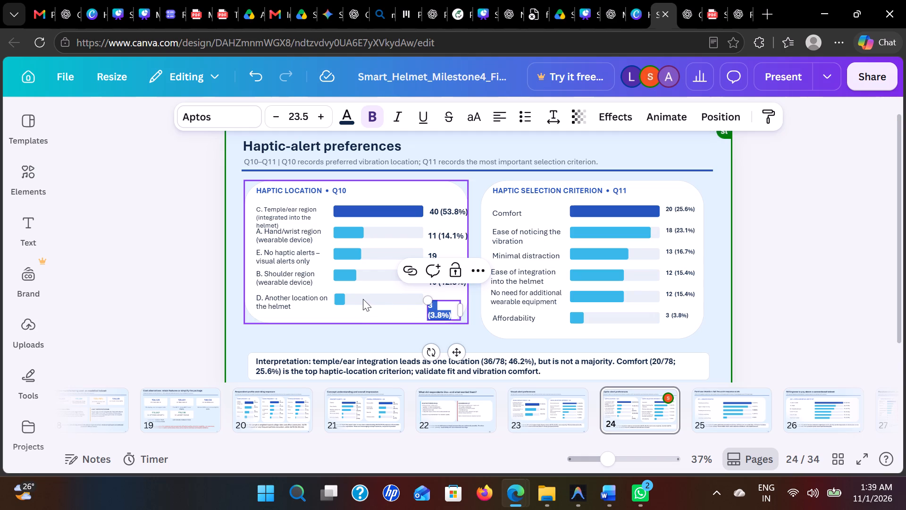
{"action": "key", "text": "6"}
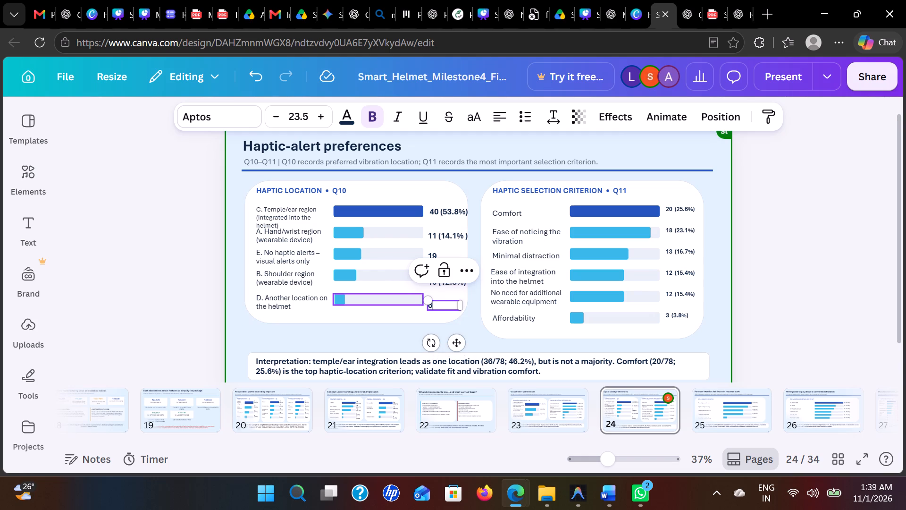
{"action": "key", "text": "space"}
{"action": "type", "text": "()"}
{"action": "key", "text": "Left"}
{"action": "type", "text": "7/"}
{"action": "key", "text": "BackSpace"}
{"action": "type", "text": ".7"}
{"action": "key", "text": "shift+percent"}
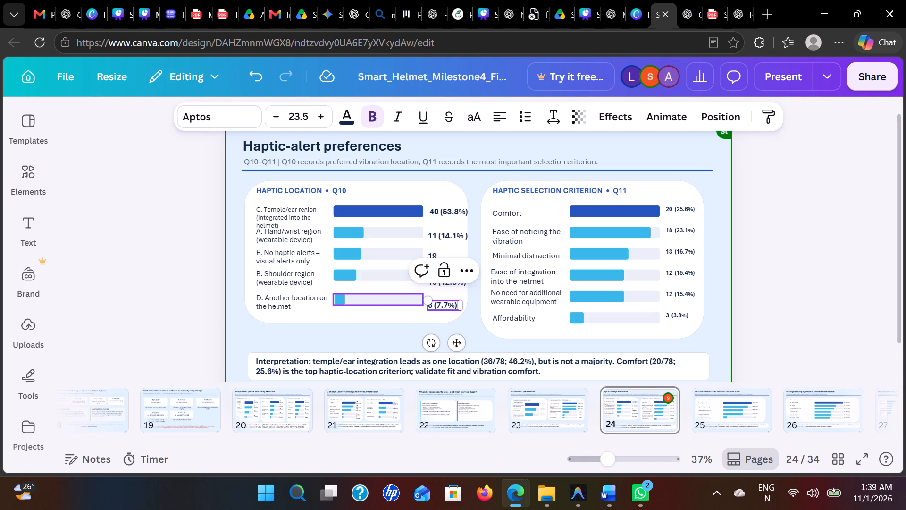
{"action": "left_click", "coordinate": [475, 340]}
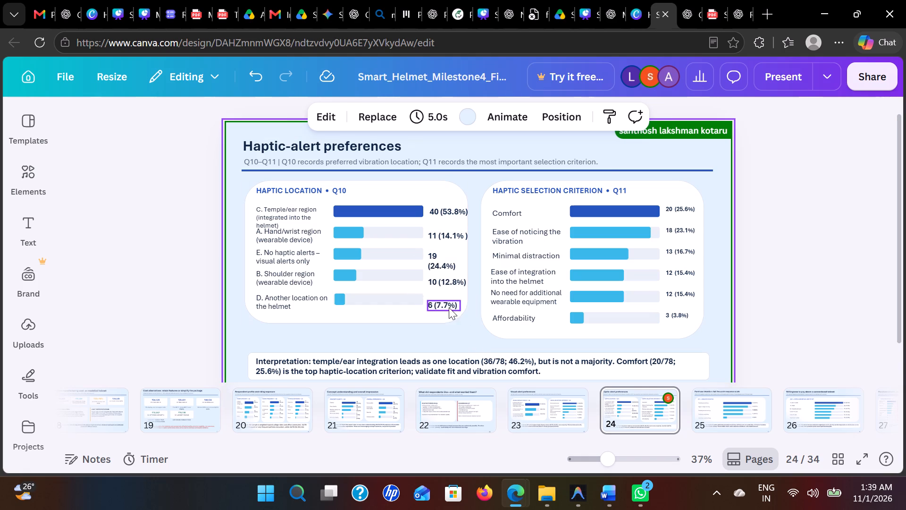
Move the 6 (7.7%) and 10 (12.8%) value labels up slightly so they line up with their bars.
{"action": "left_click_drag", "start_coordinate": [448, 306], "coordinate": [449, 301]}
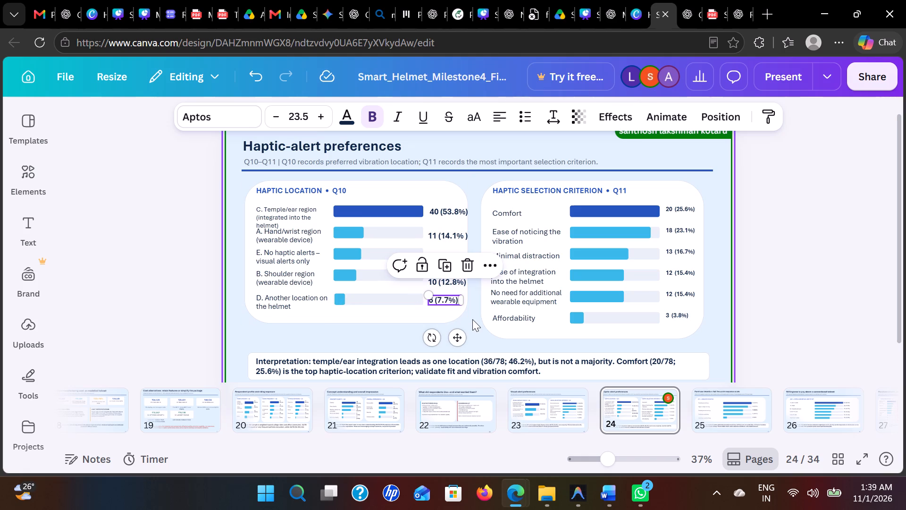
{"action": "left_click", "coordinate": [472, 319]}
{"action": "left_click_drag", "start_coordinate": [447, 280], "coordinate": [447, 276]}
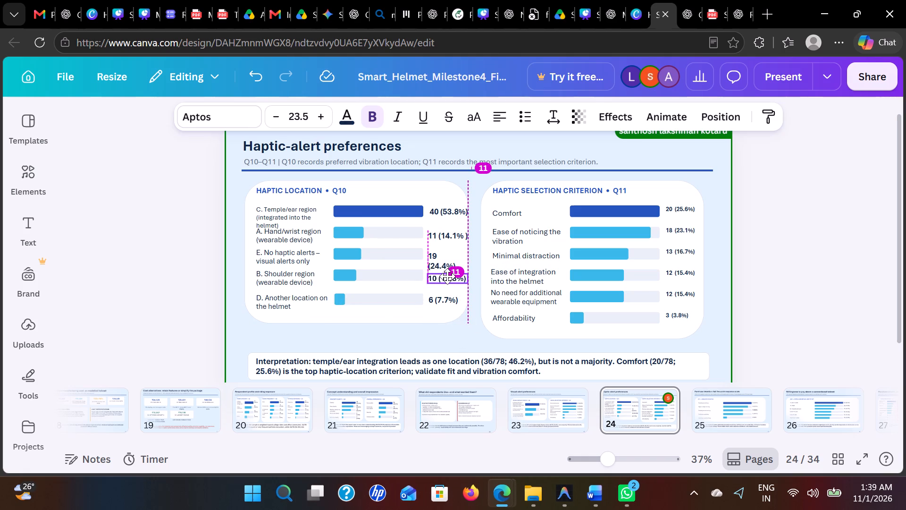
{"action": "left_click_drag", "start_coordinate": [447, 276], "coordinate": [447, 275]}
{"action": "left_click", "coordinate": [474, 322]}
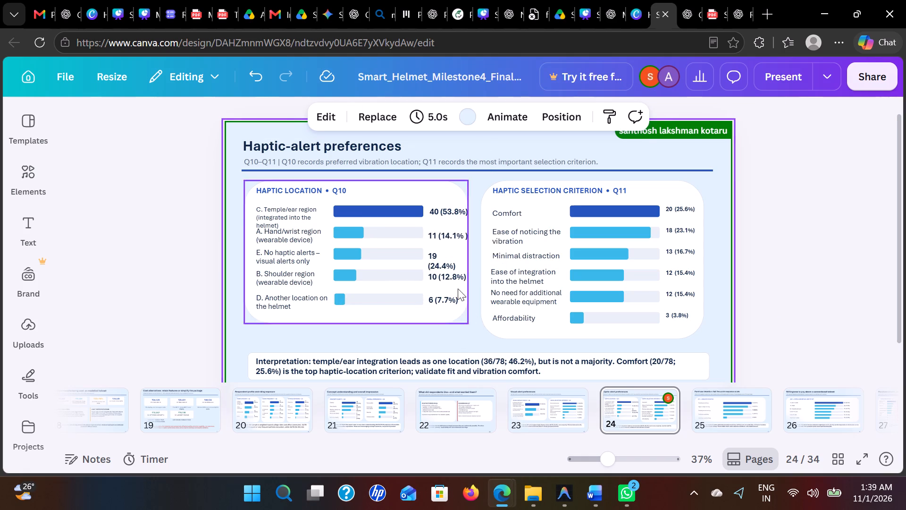
Replace the pasted label beside the "No haptic alerts" bar with 5 (6.4 %) and line it up with the bar.
{"action": "left_click", "coordinate": [443, 267]}
{"action": "double_click", "coordinate": [440, 255]}
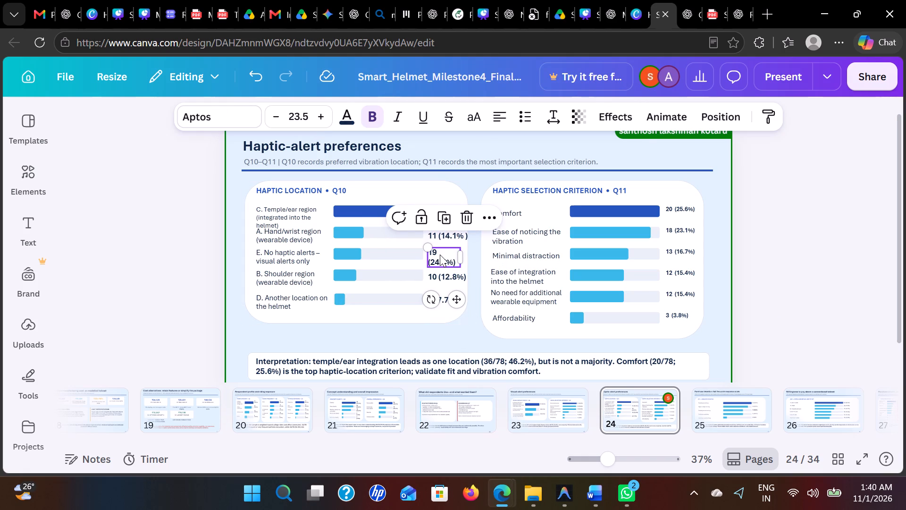
{"action": "type", "text": "5"}
{"action": "key", "text": "space"}
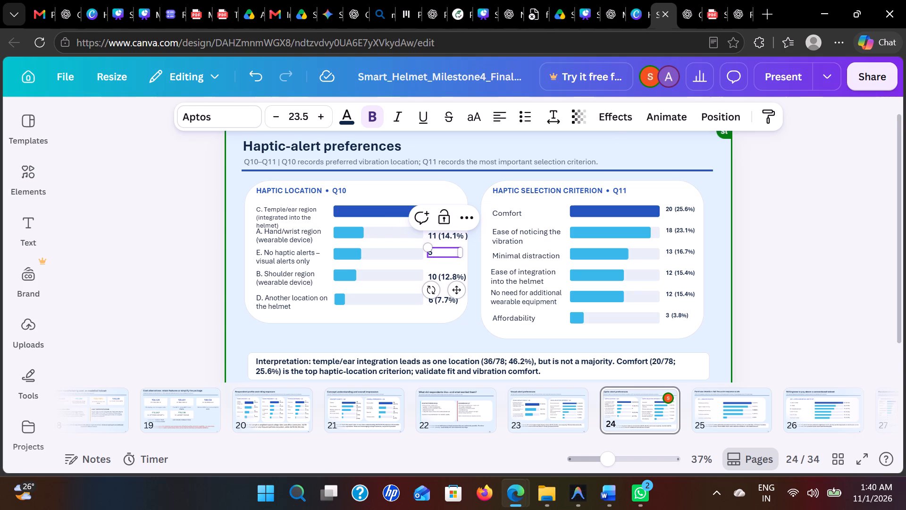
{"action": "type", "text": "()"}
{"action": "key", "text": "Left"}
{"action": "type", "text": "6.4"}
{"action": "key", "text": "space"}
{"action": "key", "text": "shift+percent"}
{"action": "left_click", "coordinate": [765, 230]}
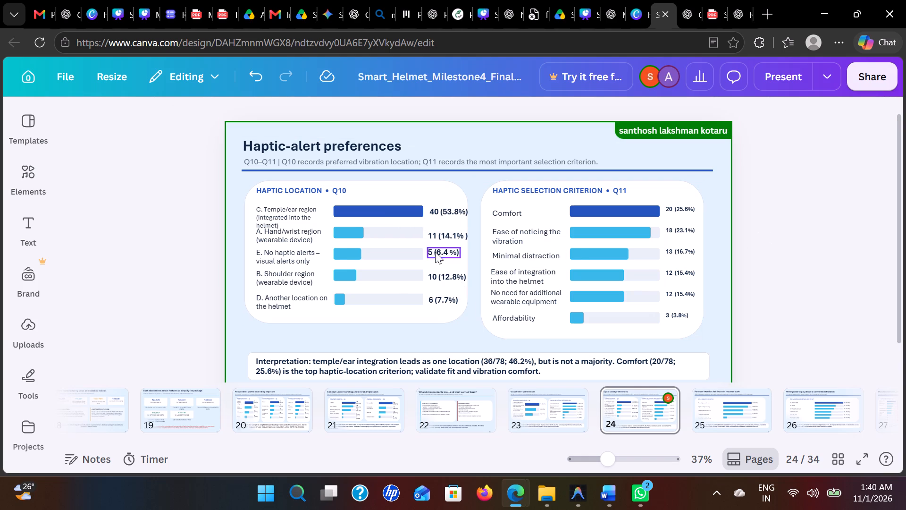
{"action": "left_click", "coordinate": [433, 249]}
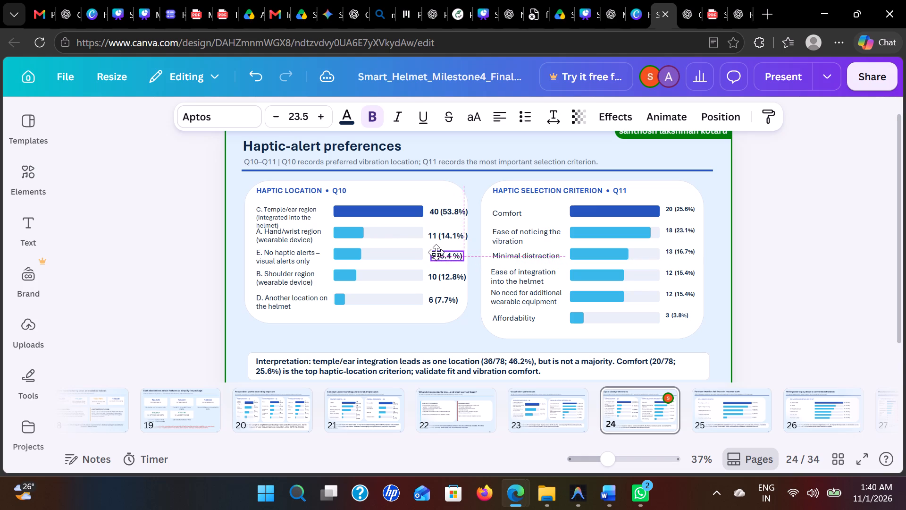
{"action": "left_click", "coordinate": [829, 231]}
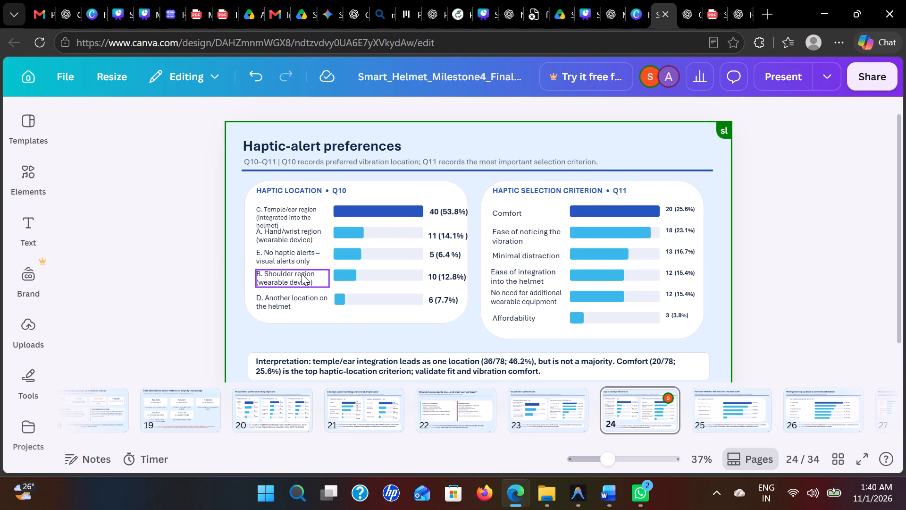
Reorder the Q10 category labels so B. Shoulder region is third, D. Another location fourth, and E. No haptic alerts last.
{"action": "left_click_drag", "start_coordinate": [297, 253], "coordinate": [292, 313]}
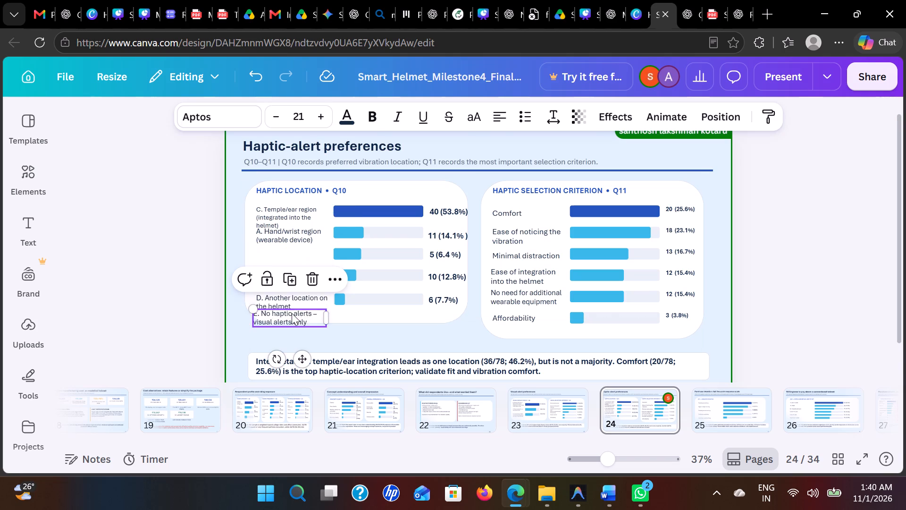
{"action": "left_click", "coordinate": [202, 281]}
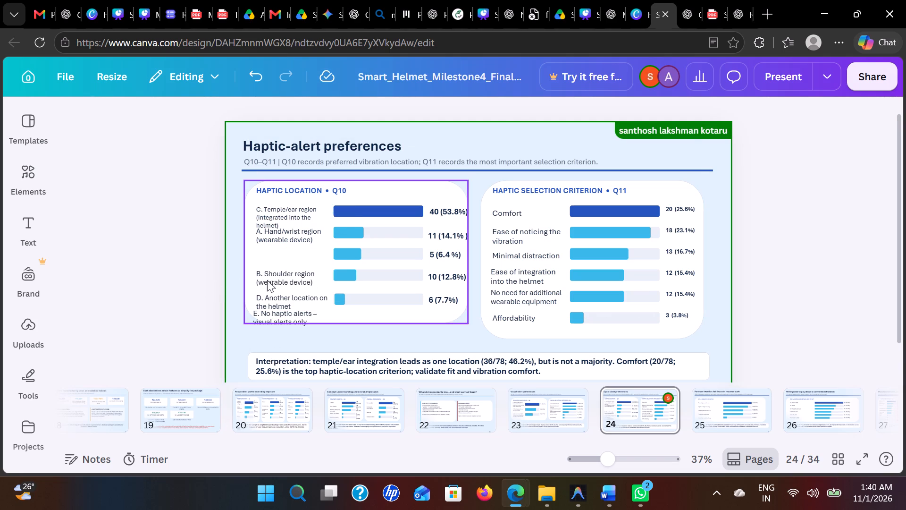
{"action": "left_click_drag", "start_coordinate": [275, 275], "coordinate": [277, 252]}
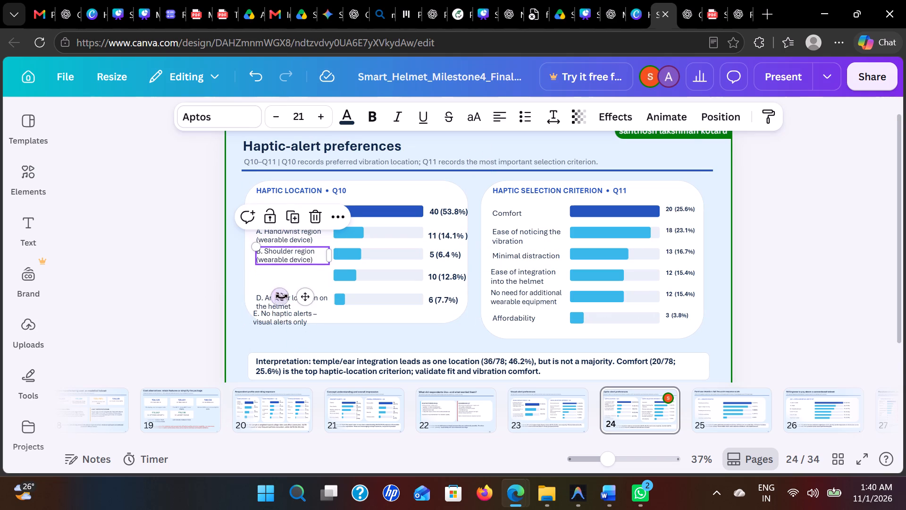
{"action": "left_click_drag", "start_coordinate": [280, 320], "coordinate": [283, 279]}
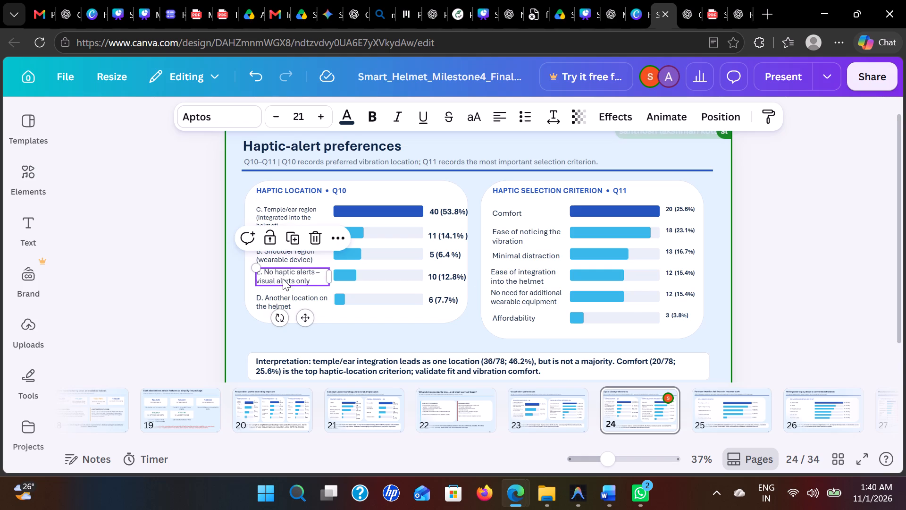
{"action": "left_click_drag", "start_coordinate": [291, 273], "coordinate": [280, 325]}
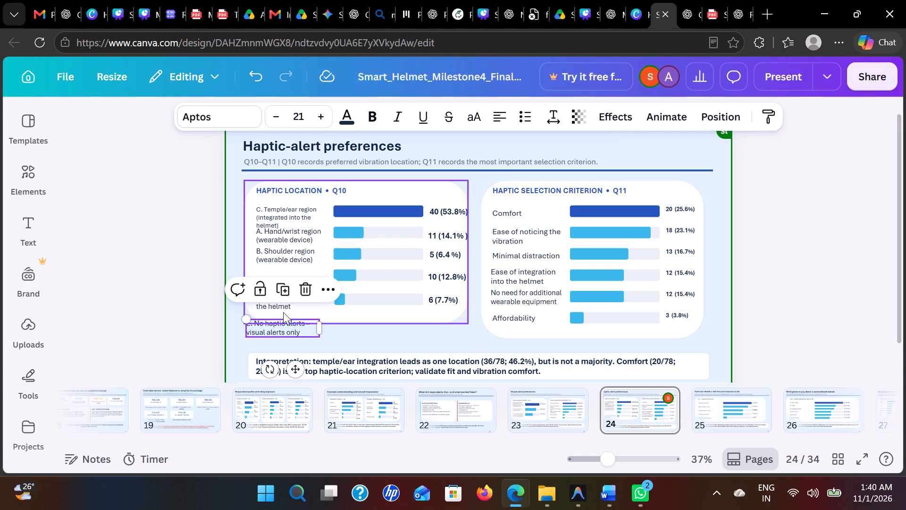
{"action": "left_click_drag", "start_coordinate": [283, 307], "coordinate": [284, 284]}
{"action": "left_click_drag", "start_coordinate": [278, 333], "coordinate": [288, 307]}
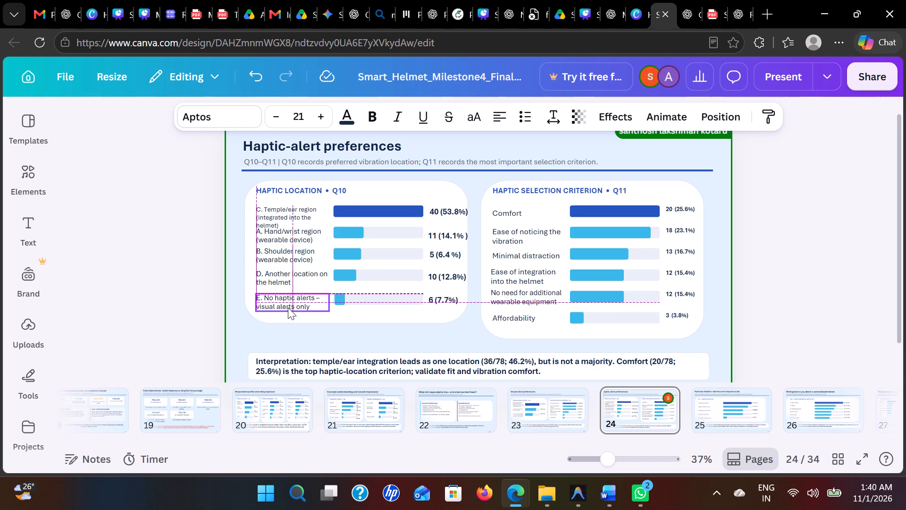
Rearrange the Q10 value labels to match: 10 (12.8%) beside shoulder, 6 (7.7%) beside another location, 5 (6.4 %) beside no haptic alerts.
{"action": "left_click_drag", "start_coordinate": [445, 252], "coordinate": [442, 332]}
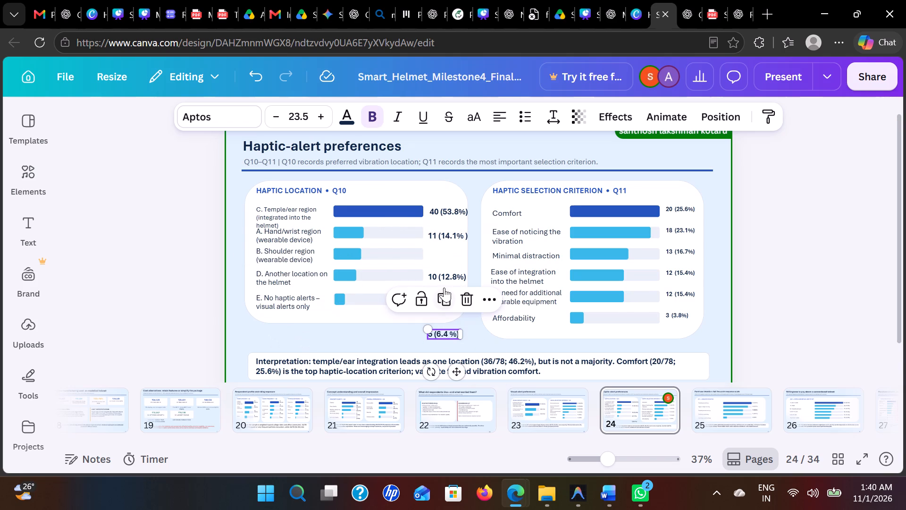
{"action": "left_click_drag", "start_coordinate": [440, 279], "coordinate": [440, 255]}
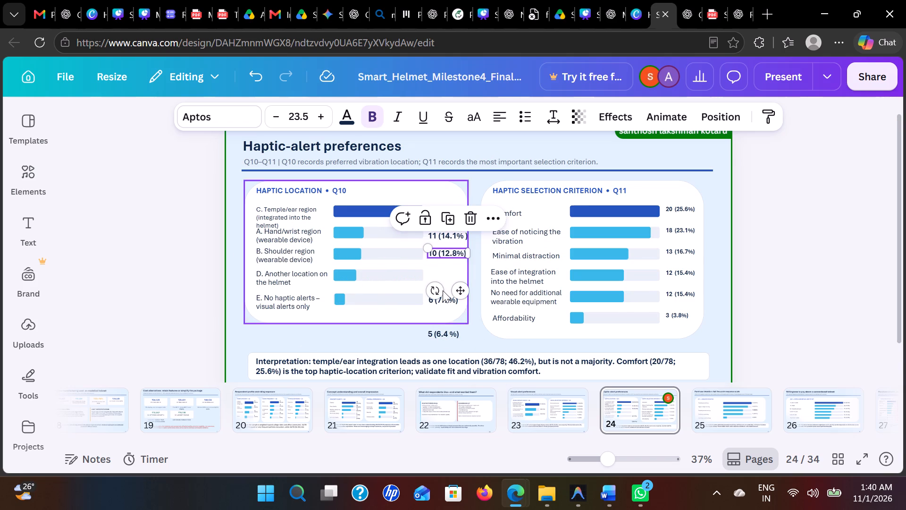
{"action": "left_click", "coordinate": [441, 295]}
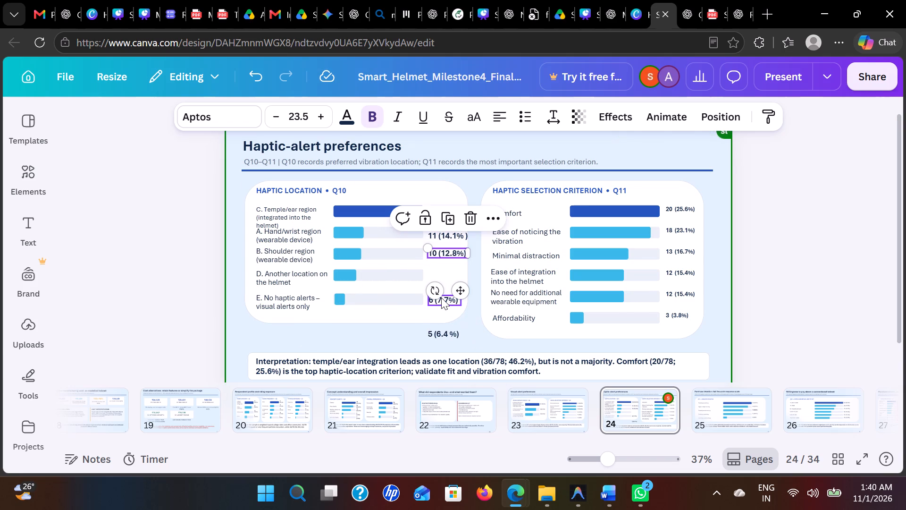
{"action": "left_click_drag", "start_coordinate": [440, 301], "coordinate": [443, 275]}
{"action": "left_click_drag", "start_coordinate": [442, 331], "coordinate": [446, 295]}
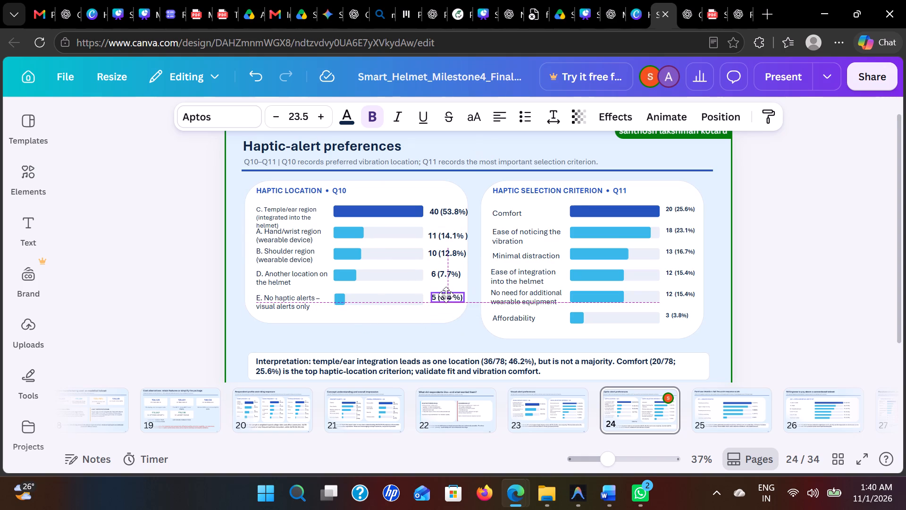
{"action": "left_click_drag", "start_coordinate": [446, 295], "coordinate": [445, 298]}
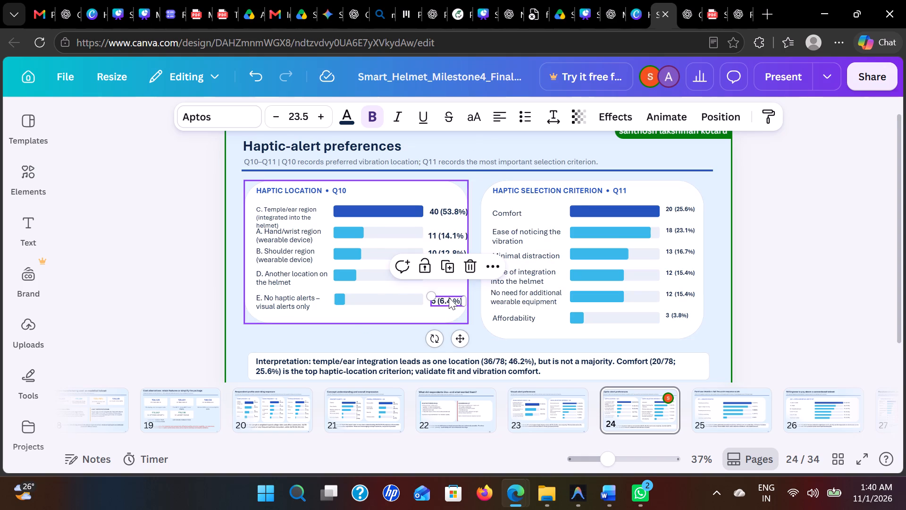
{"action": "left_click", "coordinate": [447, 298]}
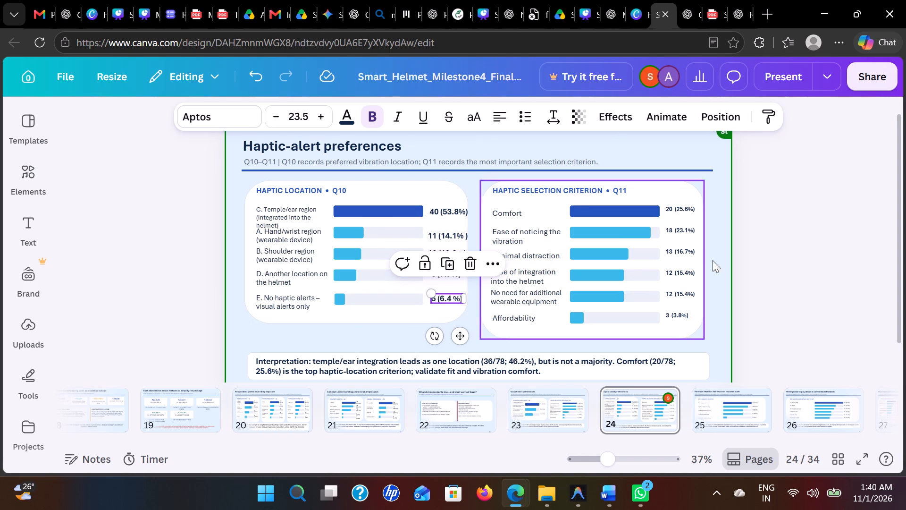
{"action": "left_click", "coordinate": [754, 252]}
{"action": "left_click", "coordinate": [451, 274]}
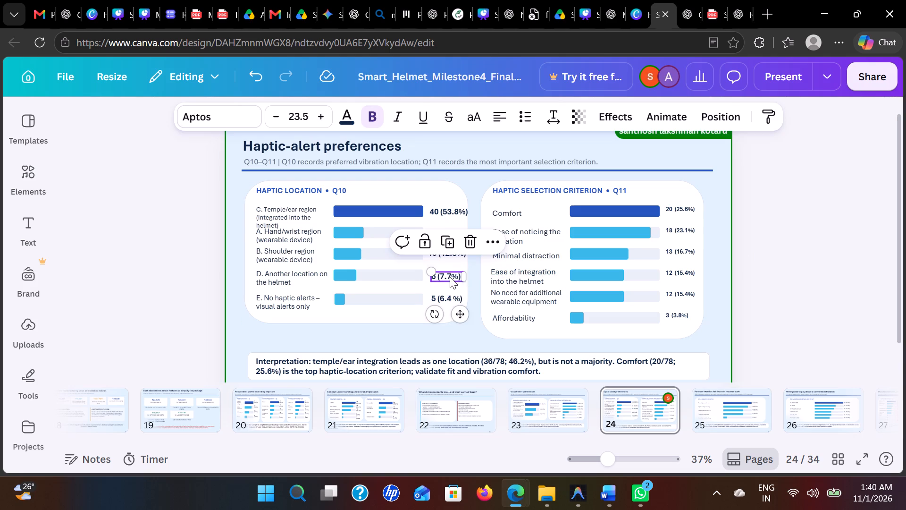
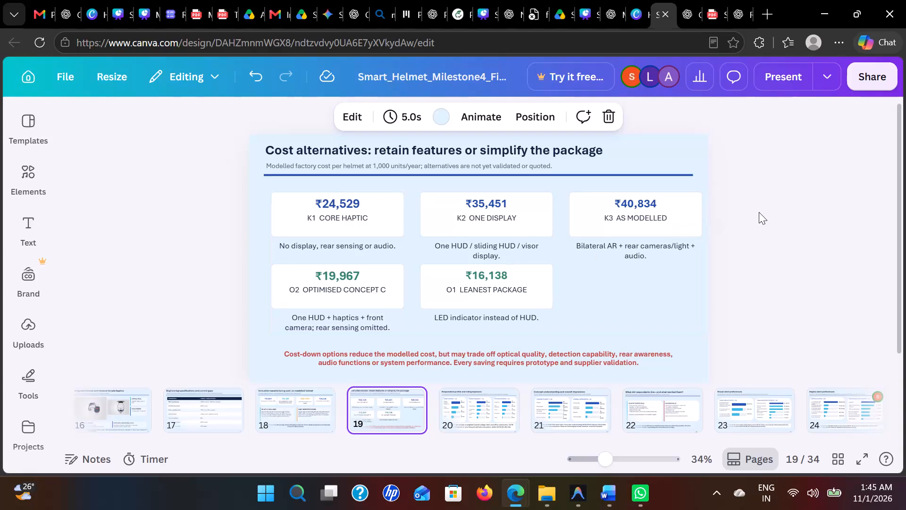
Review the survey result, design improvement, CAD comparison and demand estimation slides from slide 20 through slide 32.
{"action": "key", "text": "Right"}
{"action": "key", "text": "Right"}
{"action": "key", "text": "Right"}
{"action": "key", "text": "Right"}
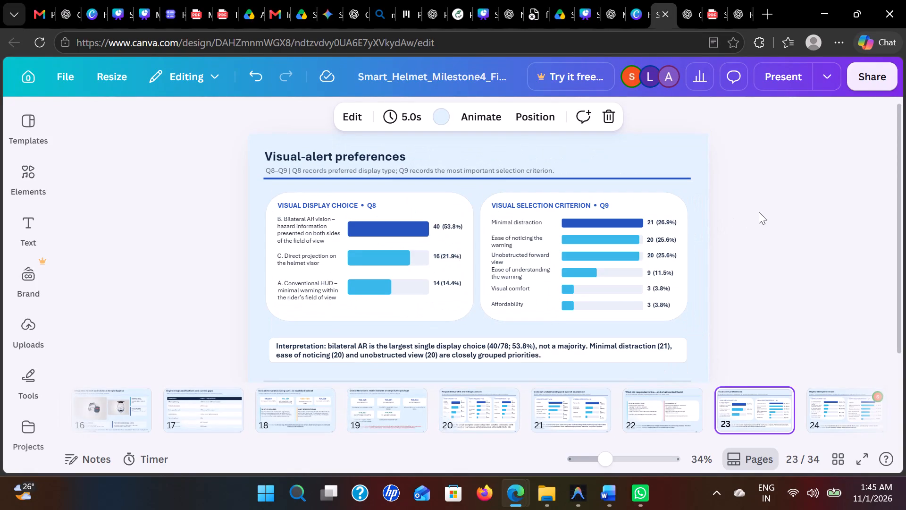
{"action": "key", "text": "Right"}
{"action": "key", "text": "Right"}
{"action": "key", "text": "Right"}
{"action": "key", "text": "Right"}
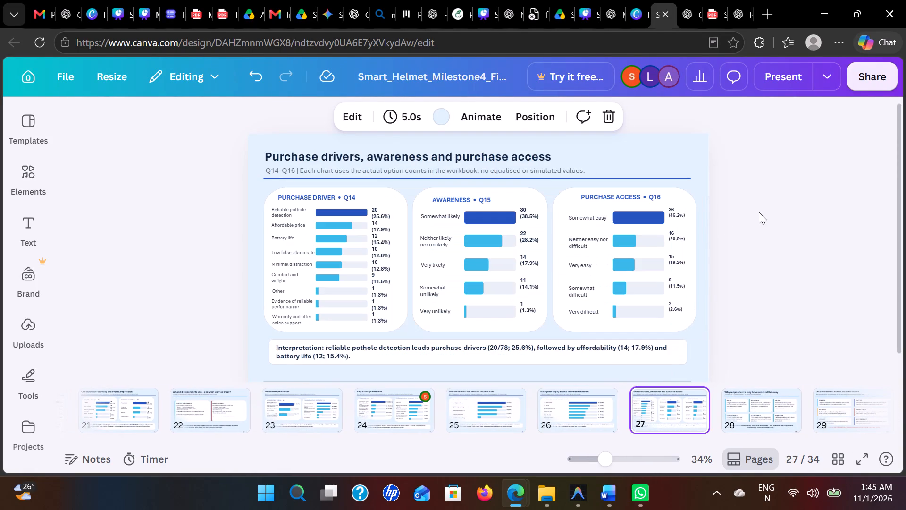
{"action": "key", "text": "Right"}
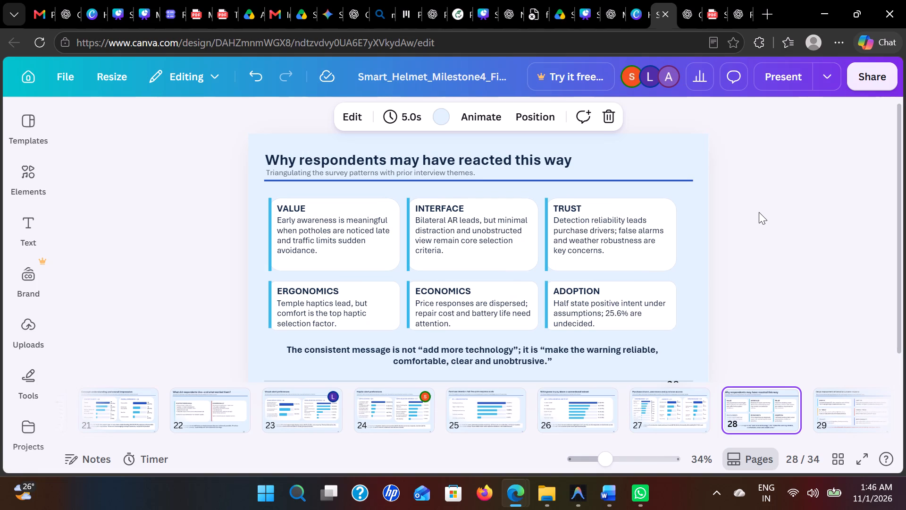
{"action": "key", "text": "Right"}
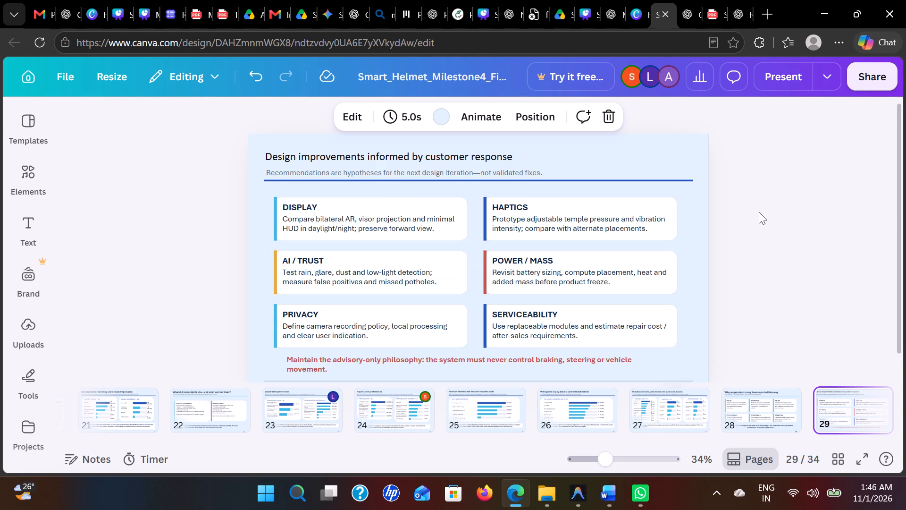
{"action": "key", "text": "Right"}
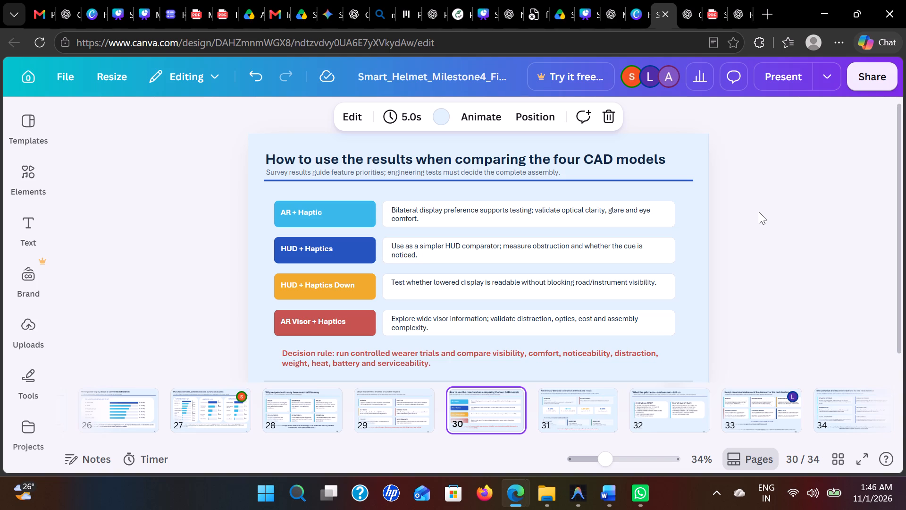
{"action": "key", "text": "Right"}
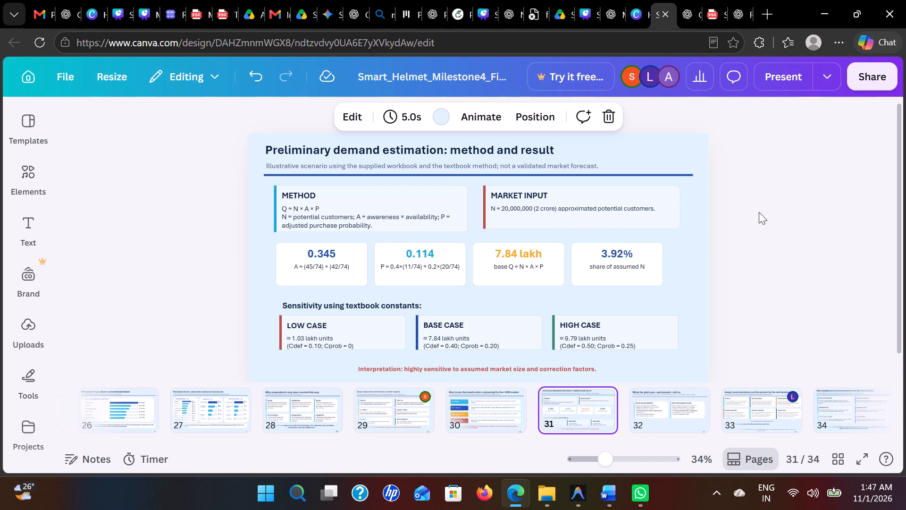
{"action": "key", "text": "Right"}
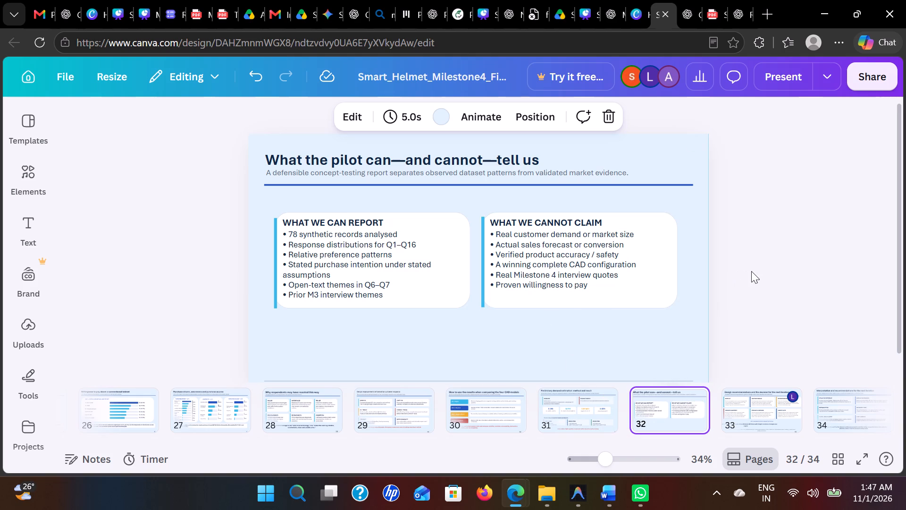
Move the "What the pilot can—and cannot—tell us" slide to the end of the presentation.
{"action": "left_click", "coordinate": [627, 341]}
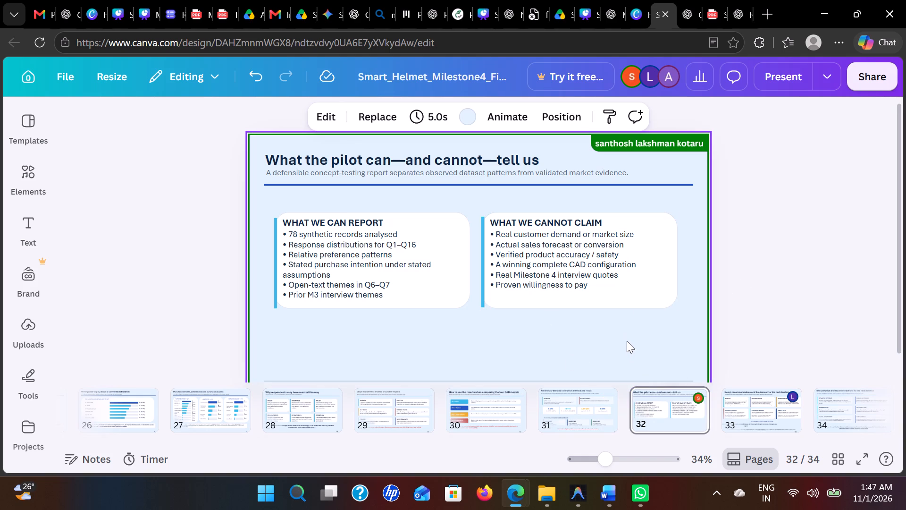
{"action": "left_click_drag", "start_coordinate": [654, 396], "coordinate": [864, 411]}
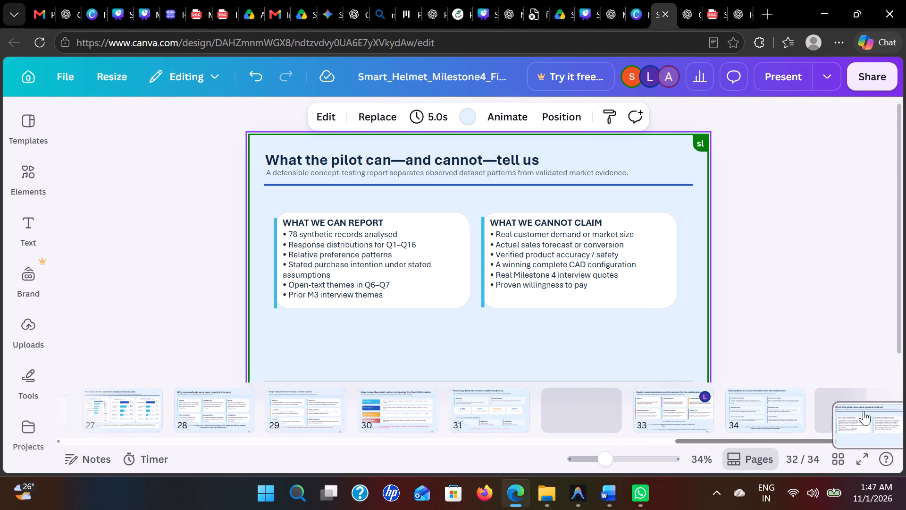
{"action": "left_click_drag", "start_coordinate": [864, 411], "coordinate": [815, 400]}
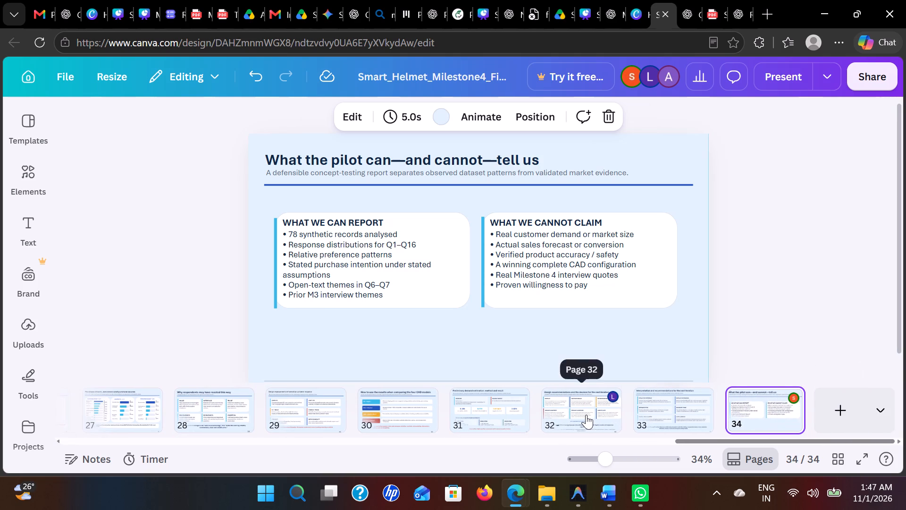
Compare the design recommendations slide 32 with the neighbouring slides 29 to 33.
{"action": "left_click", "coordinate": [586, 415]}
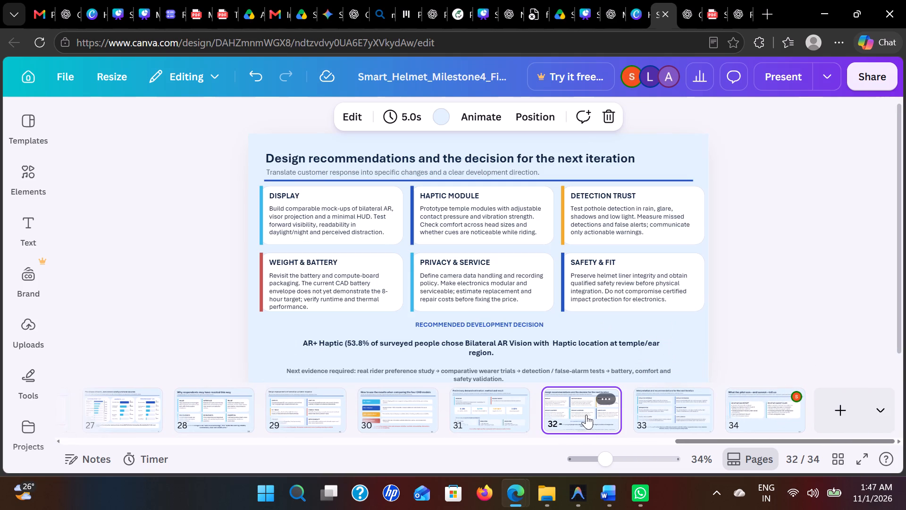
{"action": "left_click", "coordinate": [766, 238]}
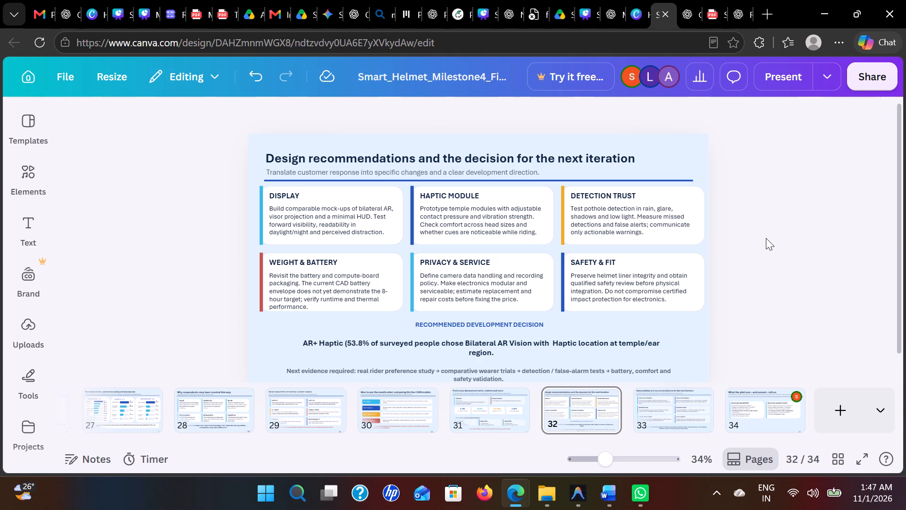
{"action": "key", "text": "Left"}
{"action": "key", "text": "Left"}
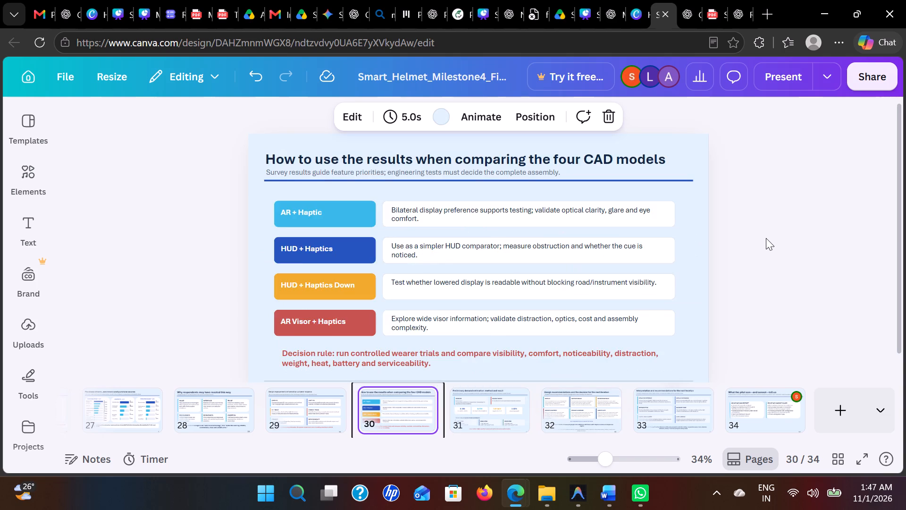
{"action": "key", "text": "Left"}
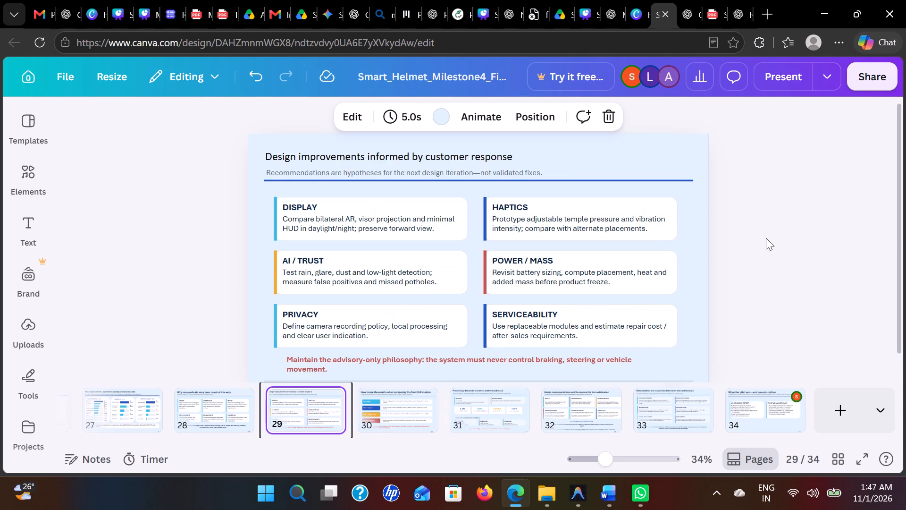
{"action": "key", "text": "Right"}
{"action": "key", "text": "Right"}
{"action": "key", "text": "Right"}
{"action": "key", "text": "Right"}
{"action": "key", "text": "Left"}
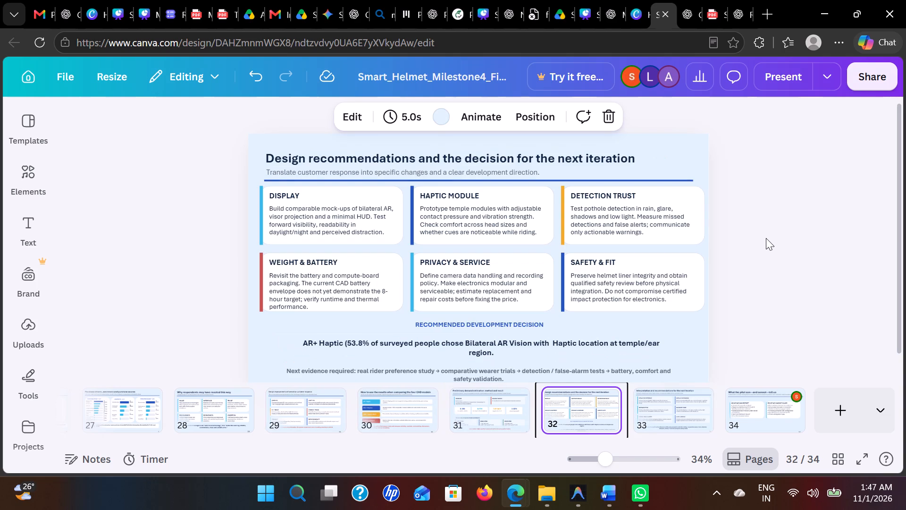
{"action": "key", "text": "Left"}
{"action": "key", "text": "Left"}
{"action": "key", "text": "Left"}
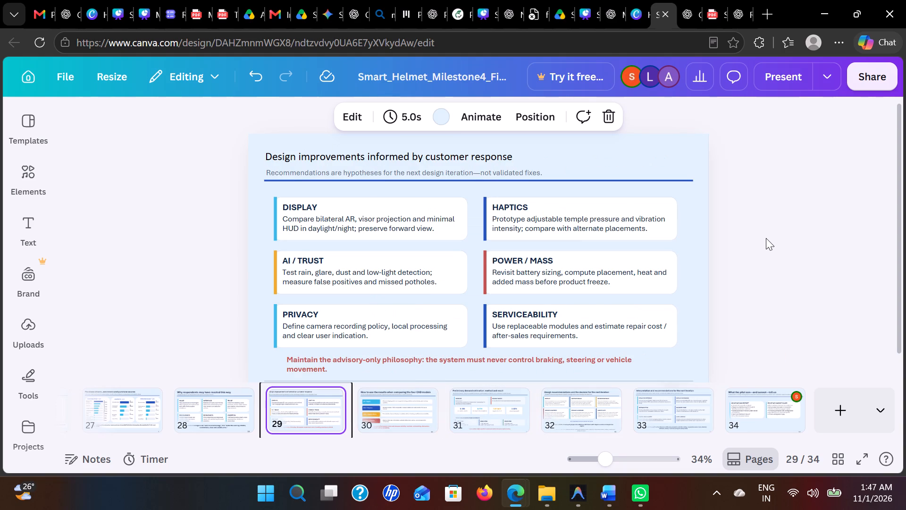
Switch to the Smart_Helmet_Milestone4_16x9 deck and review its closing slides on concept-testing interpretation and design recommendations.
{"action": "left_click", "coordinate": [484, 14]}
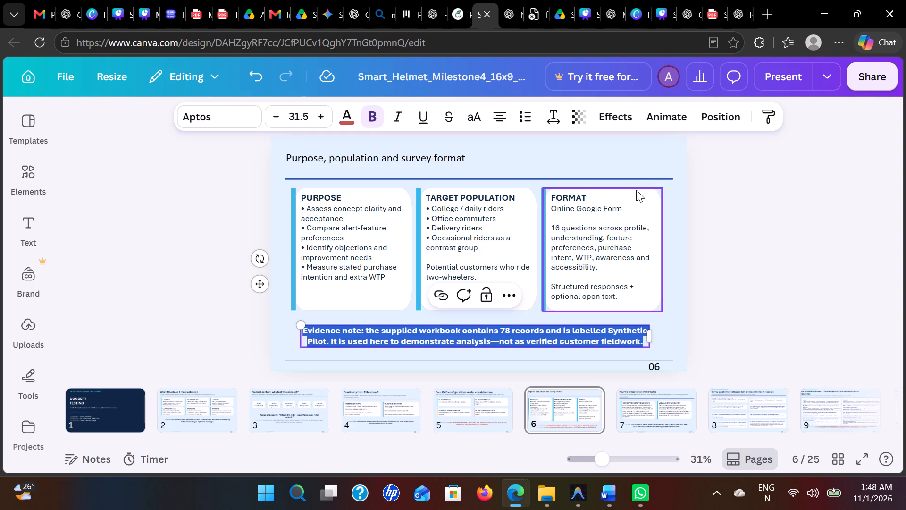
{"action": "key", "text": "Right"}
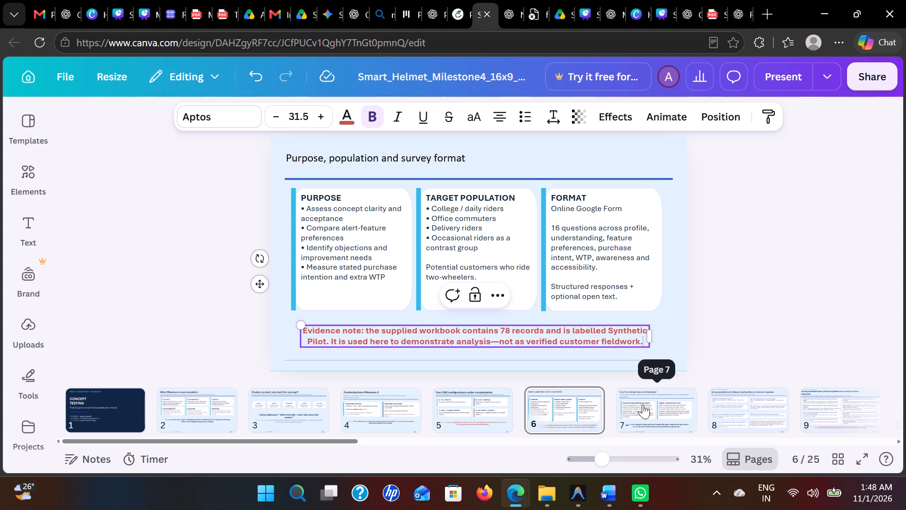
{"action": "left_click", "coordinate": [643, 404]}
{"action": "scroll", "coordinate": [643, 404], "scroll_direction": "left", "scroll_amount": 12}
{"action": "left_click", "coordinate": [488, 407]}
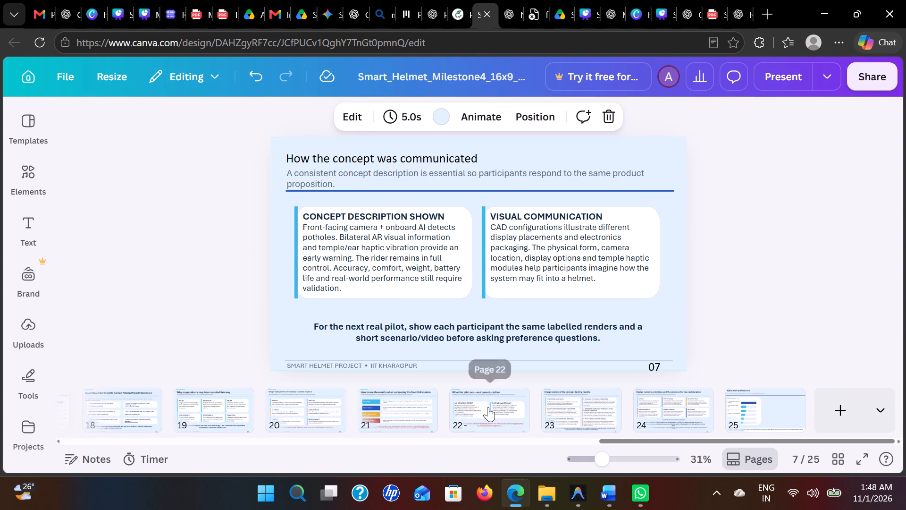
{"action": "key", "text": "Right"}
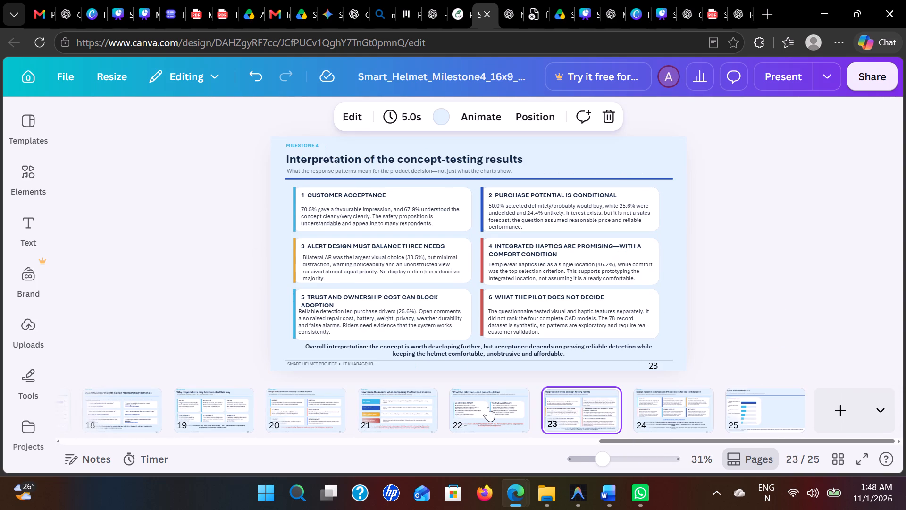
{"action": "key", "text": "Right"}
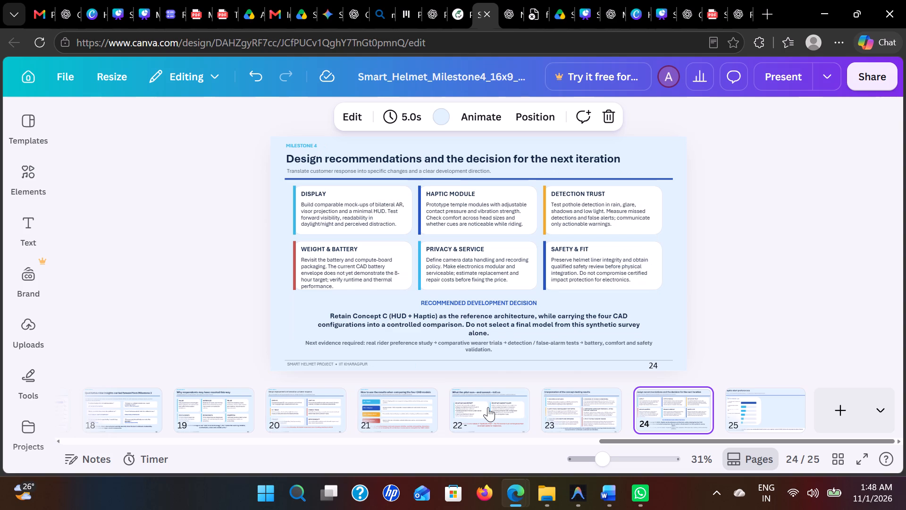
{"action": "key", "text": "Right"}
{"action": "key", "text": "Left"}
{"action": "key", "text": "Left"}
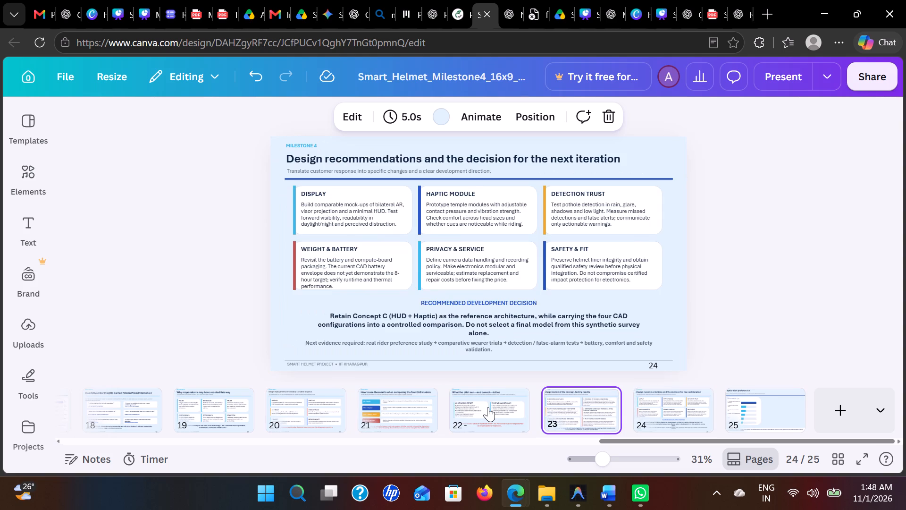
{"action": "key", "text": "Right"}
{"action": "key", "text": "Left"}
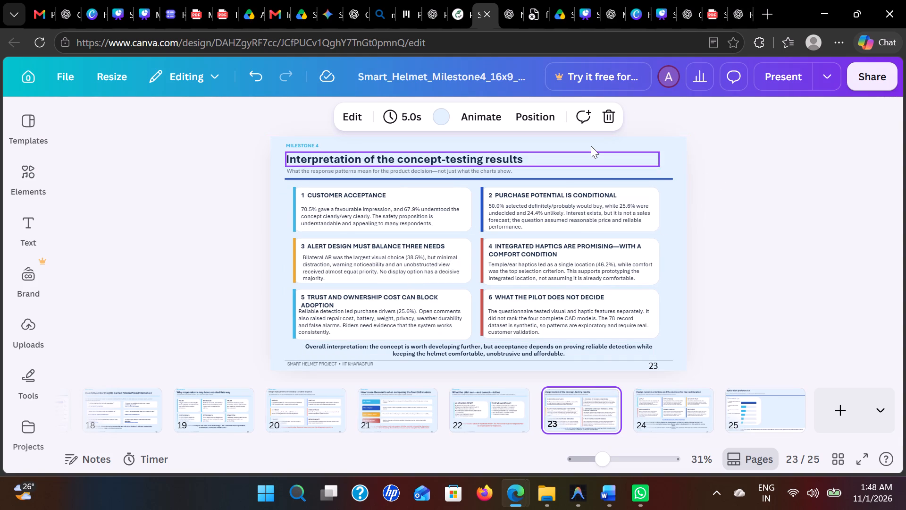
Return to the final Milestone 4 deck and compare the design improvement, CAD comparison, demand and recommendation slides 29 to 33.
{"action": "left_click", "coordinate": [662, 9]}
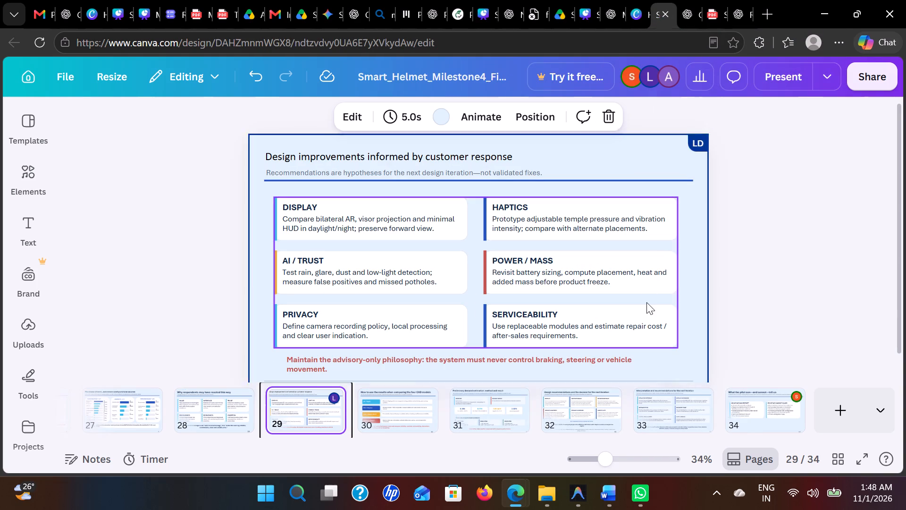
{"action": "left_click", "coordinate": [662, 412]}
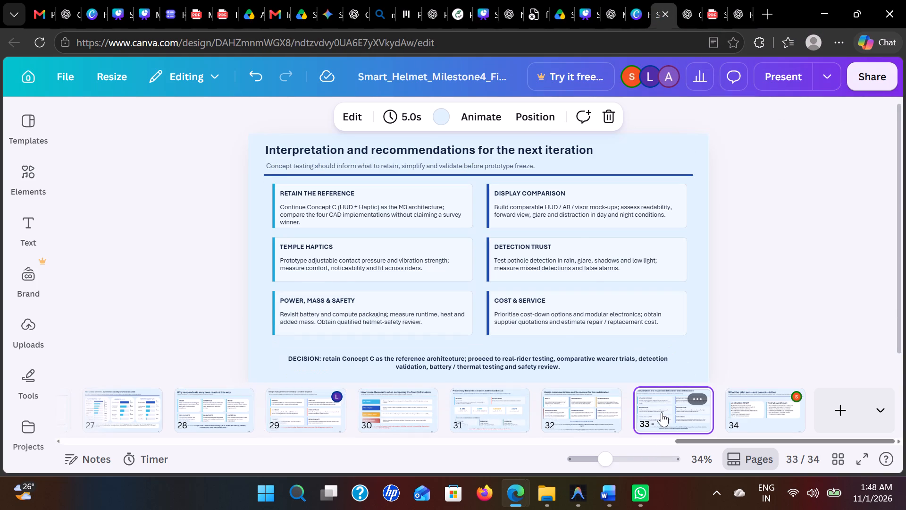
{"action": "key", "text": "Left"}
{"action": "key", "text": "Left"}
{"action": "key", "text": "Left"}
{"action": "key", "text": "Left"}
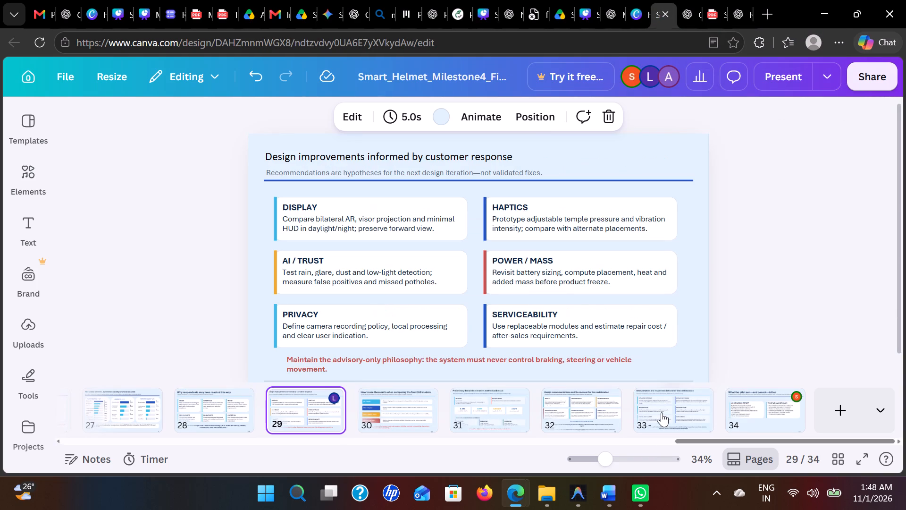
{"action": "key", "text": "Right"}
{"action": "key", "text": "Right"}
{"action": "key", "text": "Right"}
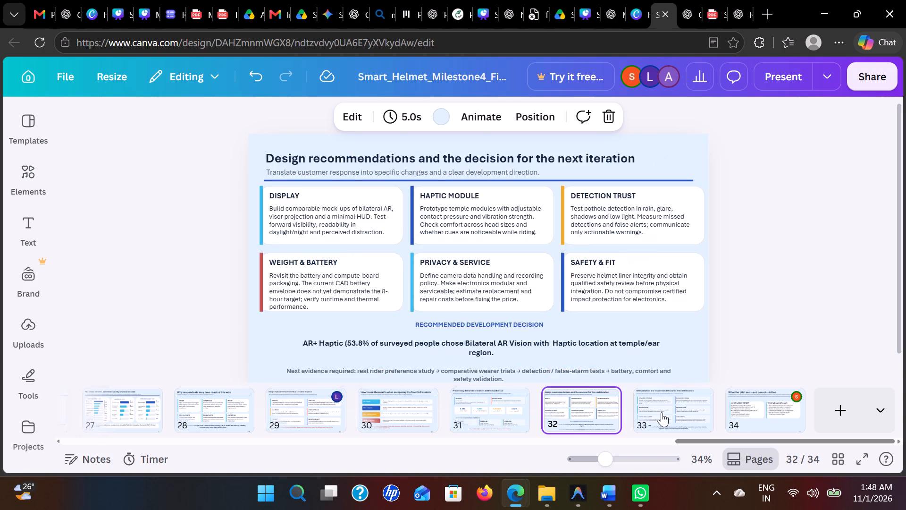
{"action": "key", "text": "Right"}
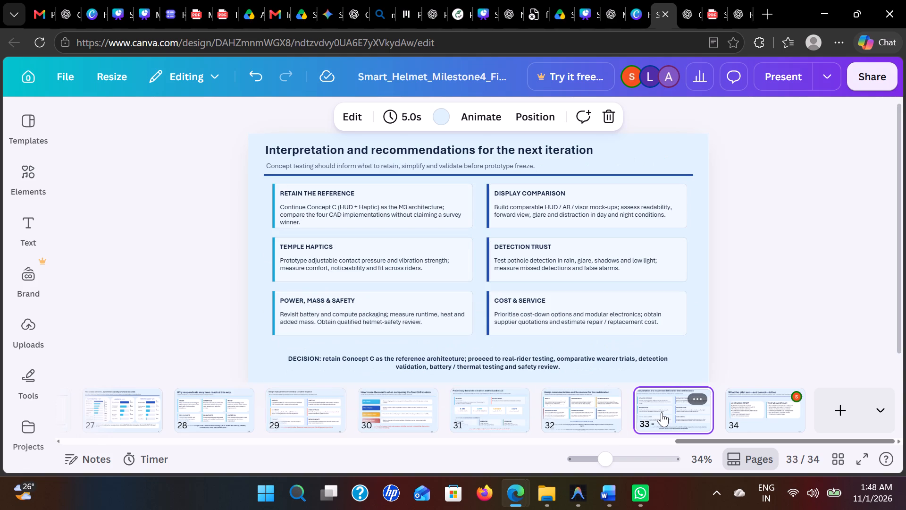
{"action": "key", "text": "Left"}
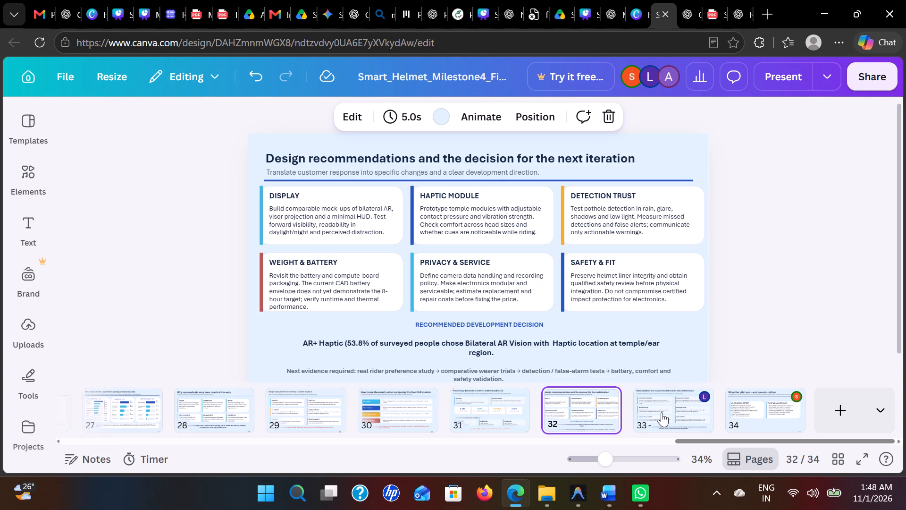
{"action": "key", "text": "Left"}
{"action": "key", "text": "Left"}
{"action": "key", "text": "Left"}
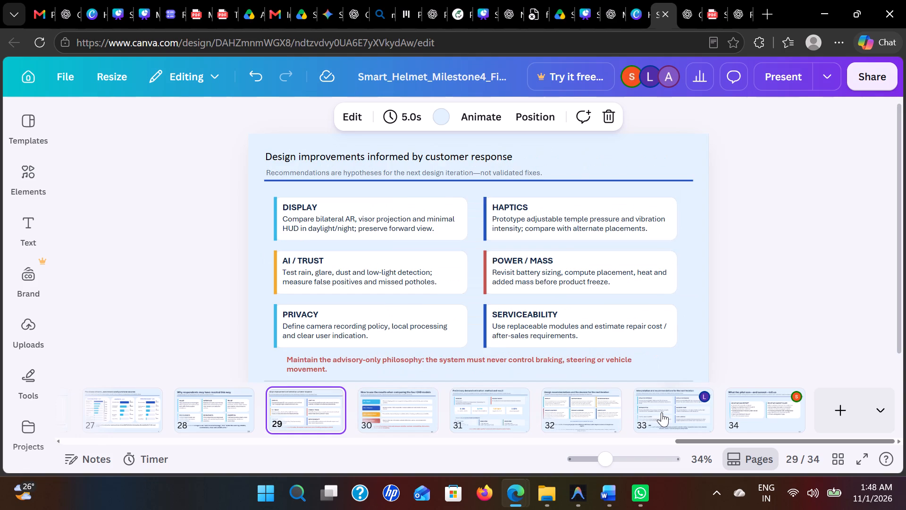
{"action": "key", "text": "Right"}
{"action": "key", "text": "Right"}
{"action": "key", "text": "Right"}
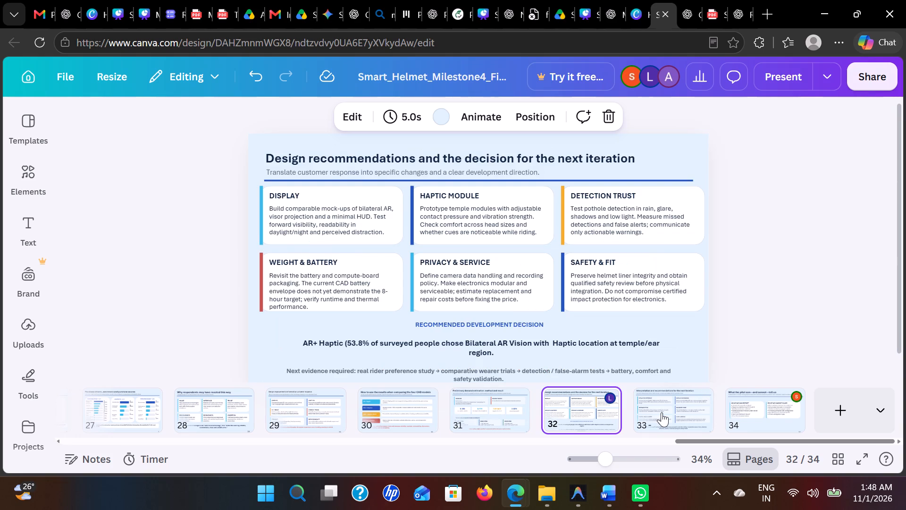
{"action": "key", "text": "Left"}
{"action": "key", "text": "Left"}
{"action": "key", "text": "Left"}
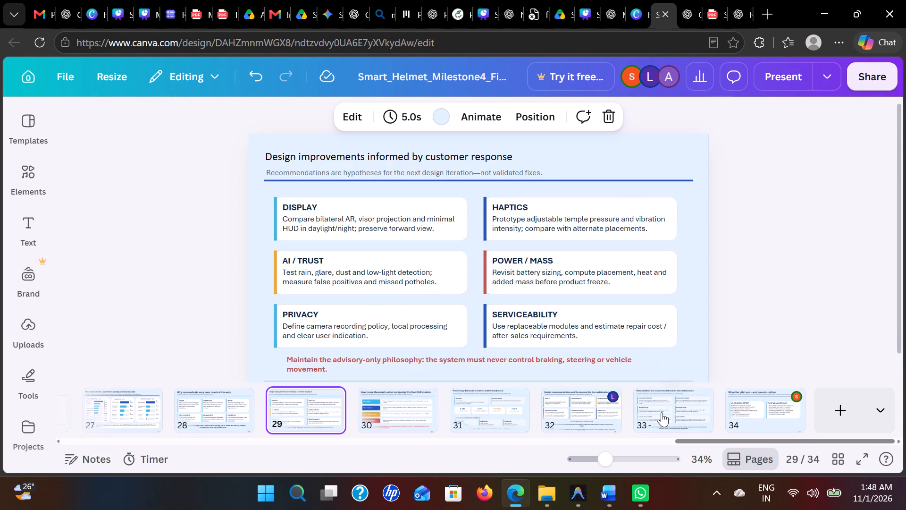
{"action": "key", "text": "Right"}
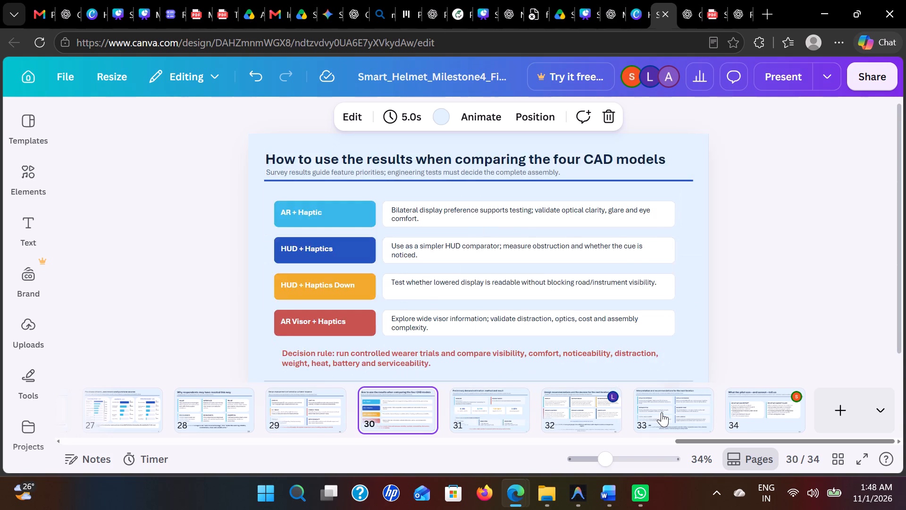
{"action": "key", "text": "Right"}
{"action": "key", "text": "Right"}
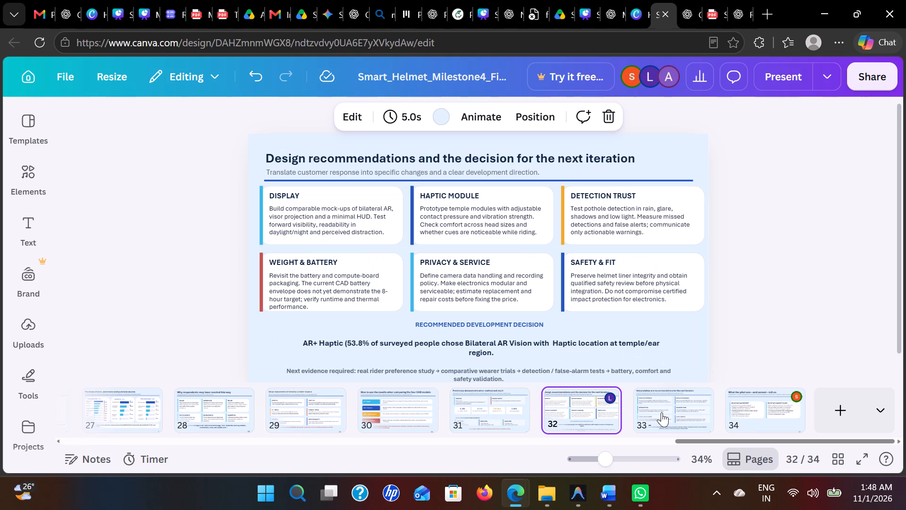
{"action": "key", "text": "Left"}
{"action": "key", "text": "Left"}
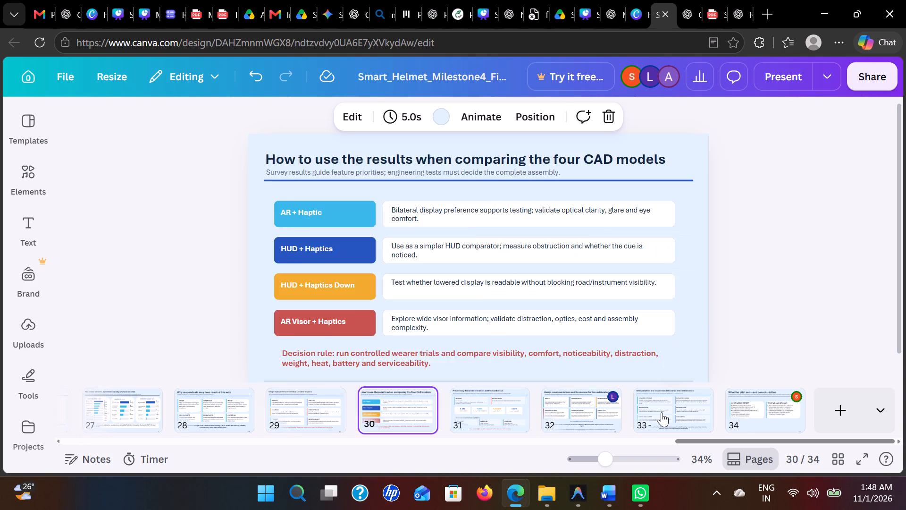
Compare the design improvement, CAD comparison, demand and design recommendation slides 29 to 32.
{"action": "key", "text": "Left"}
{"action": "key", "text": "Right"}
{"action": "key", "text": "Right"}
{"action": "key", "text": "Right"}
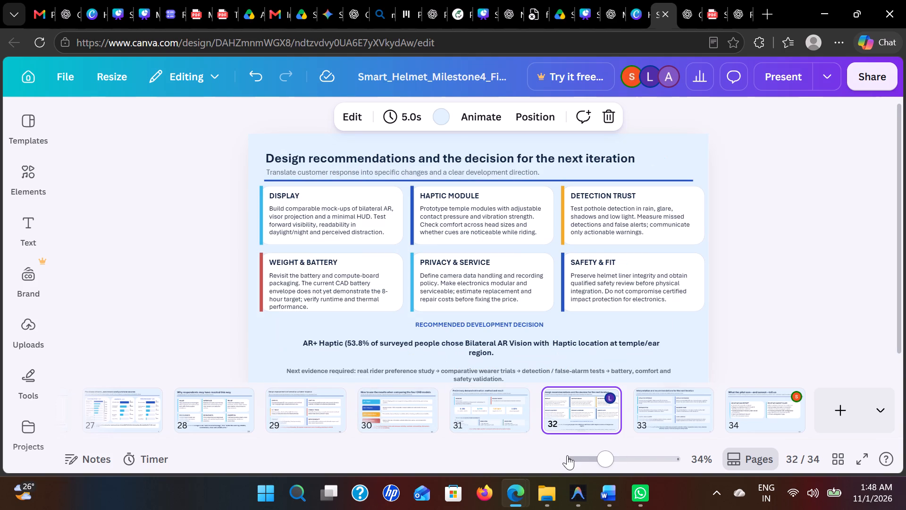
{"action": "key", "text": "Left"}
{"action": "key", "text": "Left"}
{"action": "key", "text": "Left"}
{"action": "key", "text": "Right"}
{"action": "key", "text": "Right"}
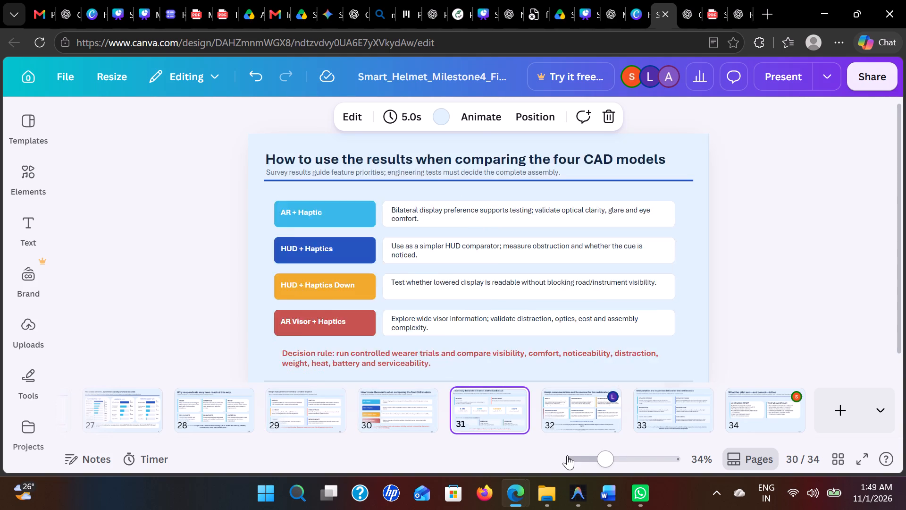
{"action": "key", "text": "Right"}
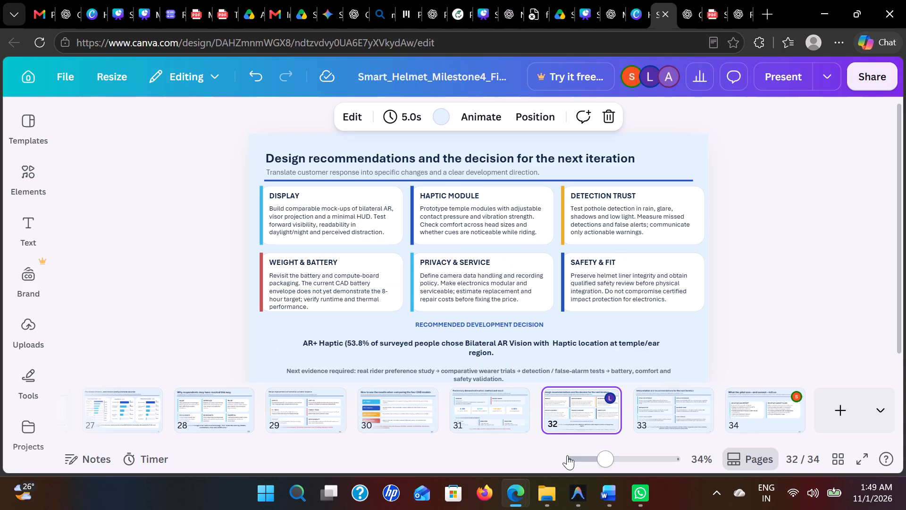
{"action": "left_click", "coordinate": [313, 412]}
{"action": "left_click", "coordinate": [556, 419]}
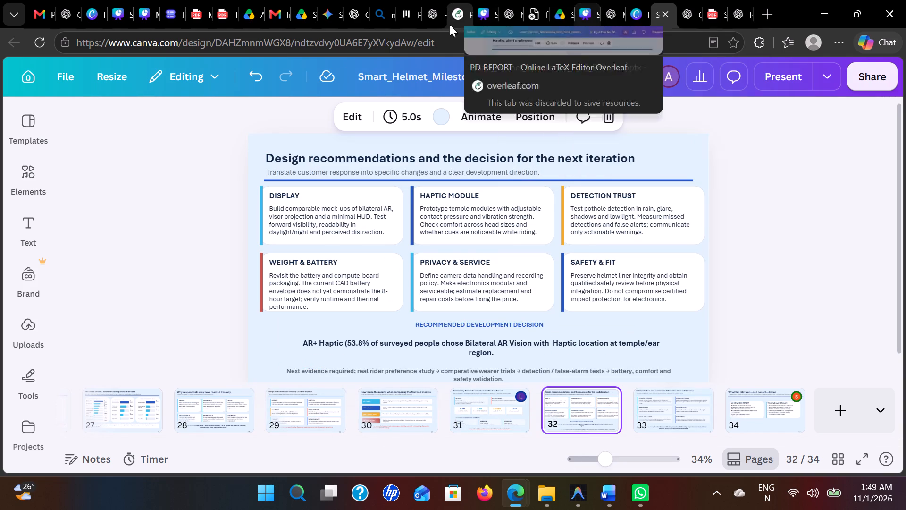
Switch to the Smart_Helmet_Milestone4_16x9 deck and review its slides 19 to 25, from respondent reactions to haptic-alert preferences.
{"action": "left_click", "coordinate": [481, 12]}
{"action": "key", "text": "Right"}
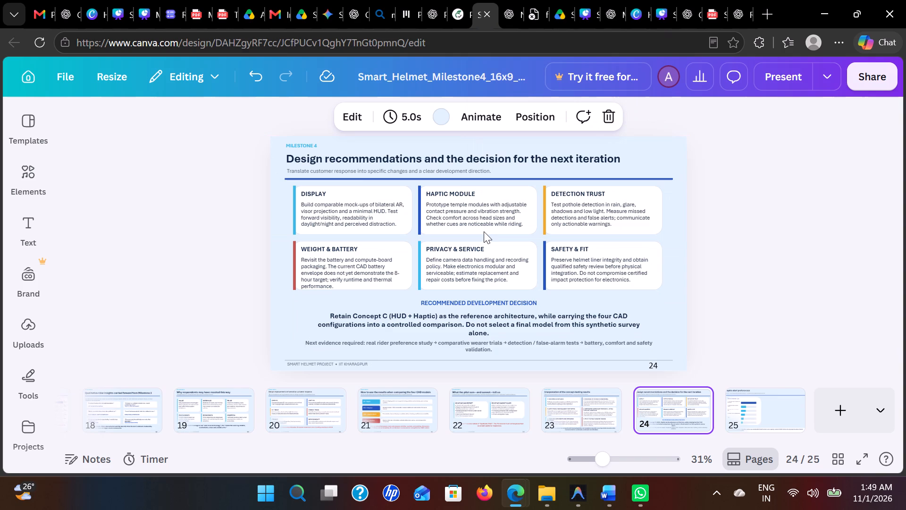
{"action": "key", "text": "Left"}
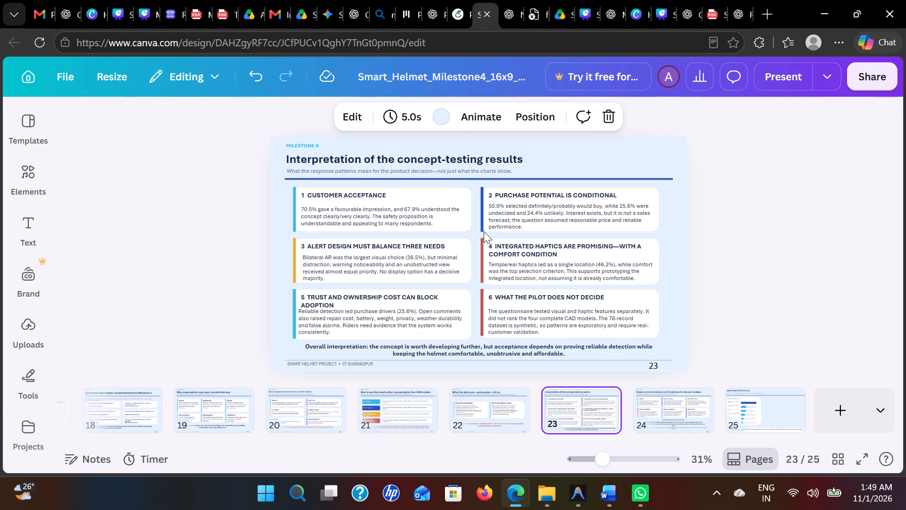
{"action": "key", "text": "Left"}
{"action": "key", "text": "Left"}
{"action": "key", "text": "Left"}
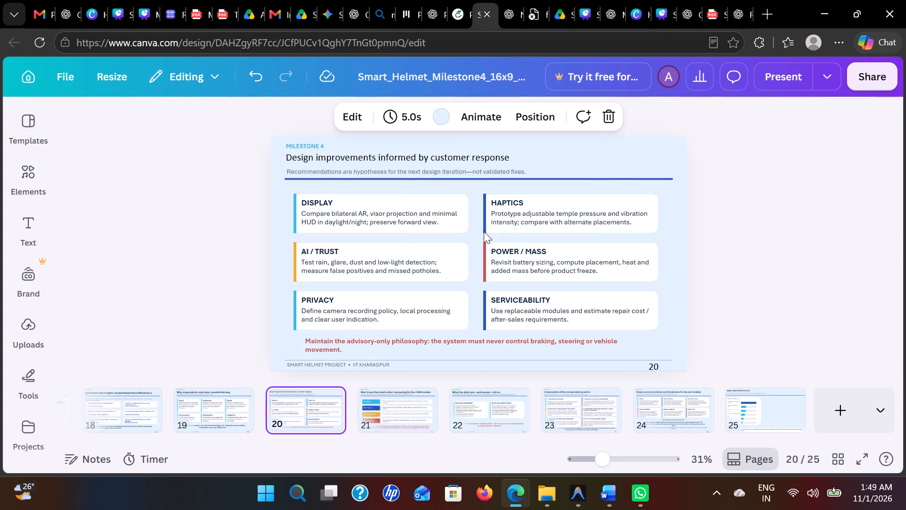
{"action": "key", "text": "Left"}
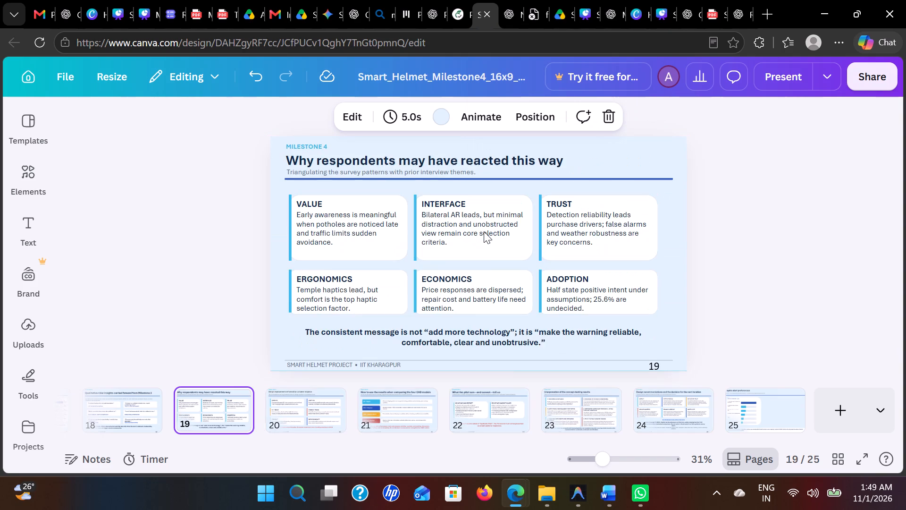
{"action": "key", "text": "Right"}
{"action": "key", "text": "Left"}
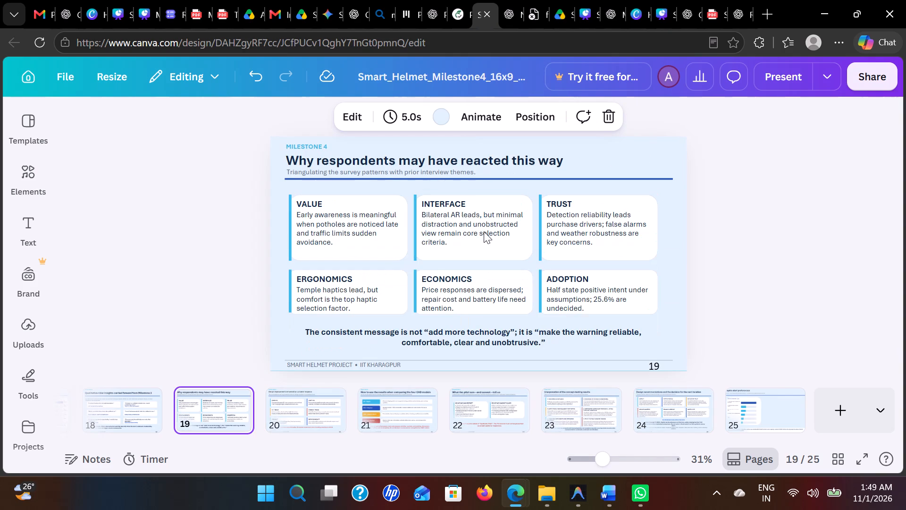
{"action": "key", "text": "Right"}
{"action": "key", "text": "Right"}
{"action": "key", "text": "Left"}
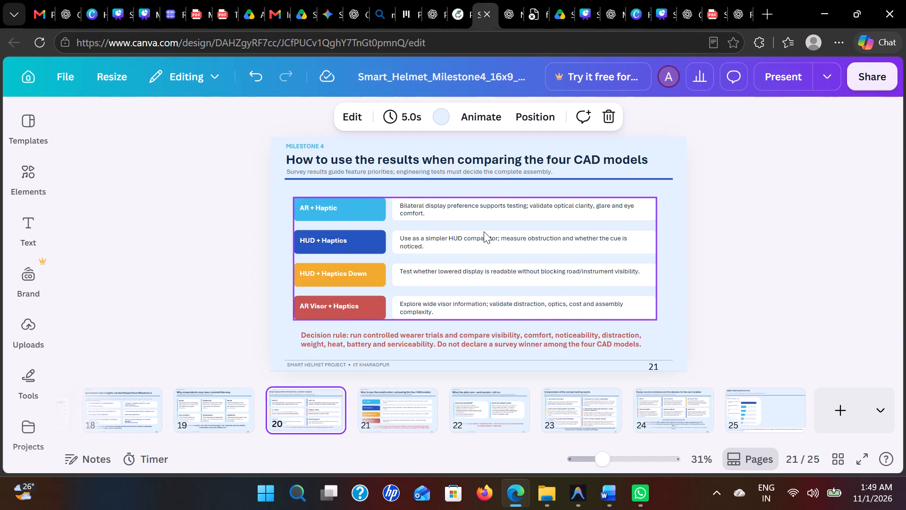
{"action": "key", "text": "Right"}
{"action": "key", "text": "Right"}
{"action": "key", "text": "Right"}
{"action": "key", "text": "Right"}
{"action": "key", "text": "Right"}
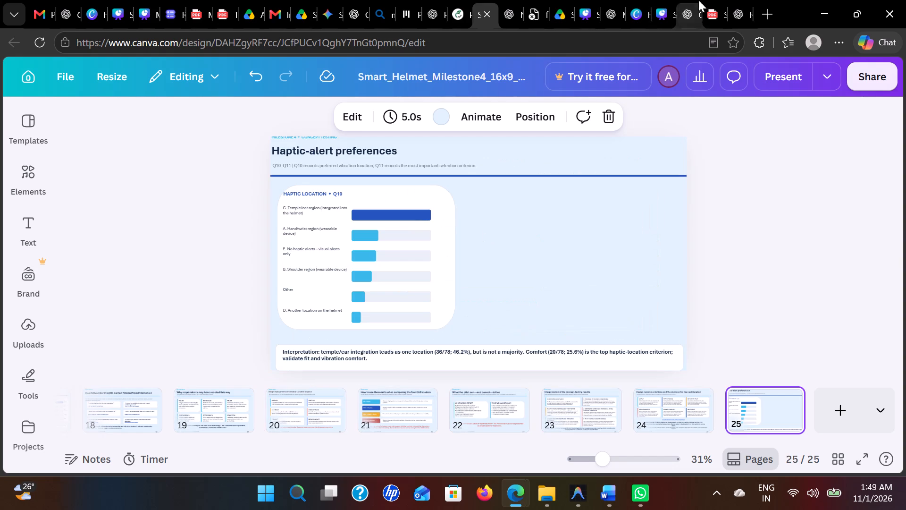
Return to the final Milestone 4 deck and compare the content and order of slides 29 to 33.
{"action": "left_click", "coordinate": [665, 9]}
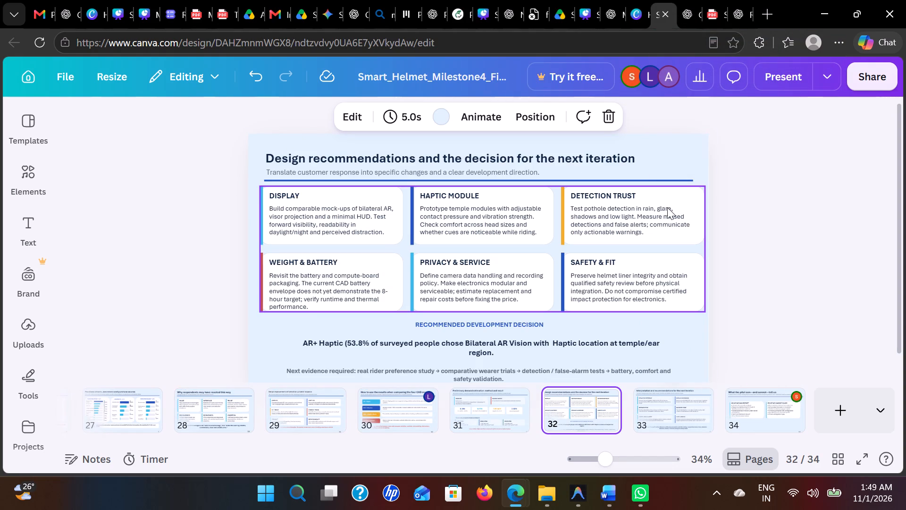
{"action": "key", "text": "Left"}
{"action": "key", "text": "Left"}
{"action": "key", "text": "Left"}
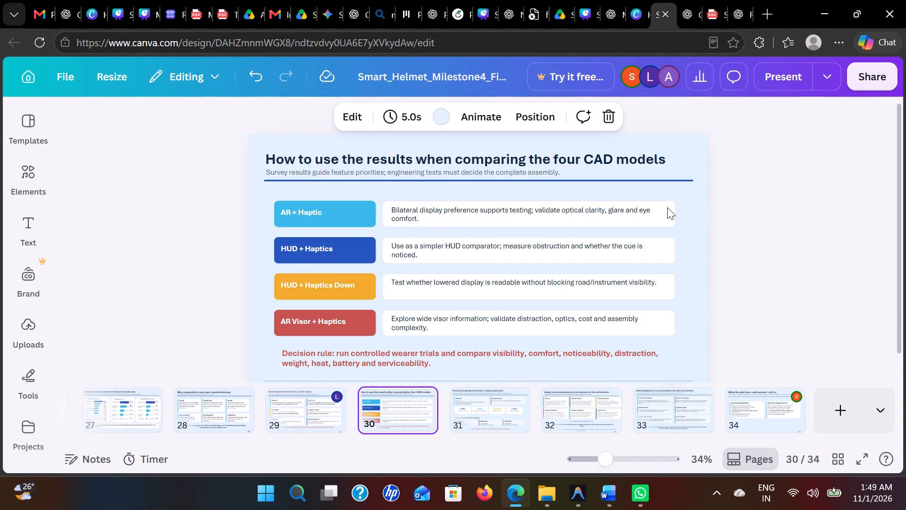
{"action": "key", "text": "Right"}
{"action": "key", "text": "Right"}
{"action": "key", "text": "Right"}
{"action": "key", "text": "Right"}
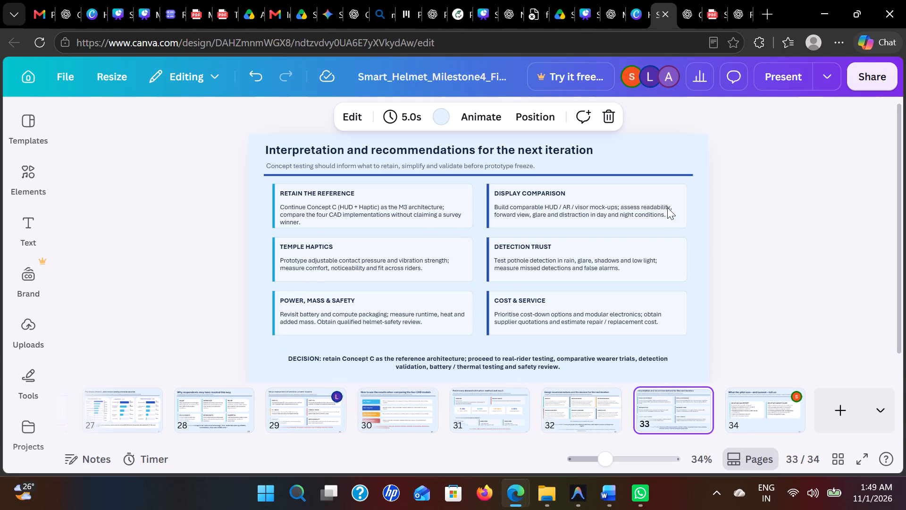
{"action": "key", "text": "Left"}
{"action": "key", "text": "Right"}
{"action": "key", "text": "Left"}
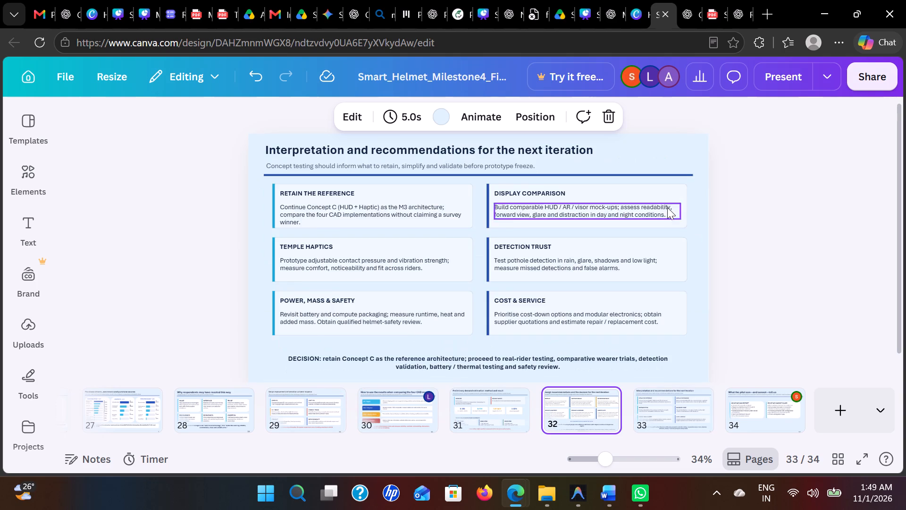
{"action": "key", "text": "Left"}
{"action": "key", "text": "Left"}
{"action": "key", "text": "Left"}
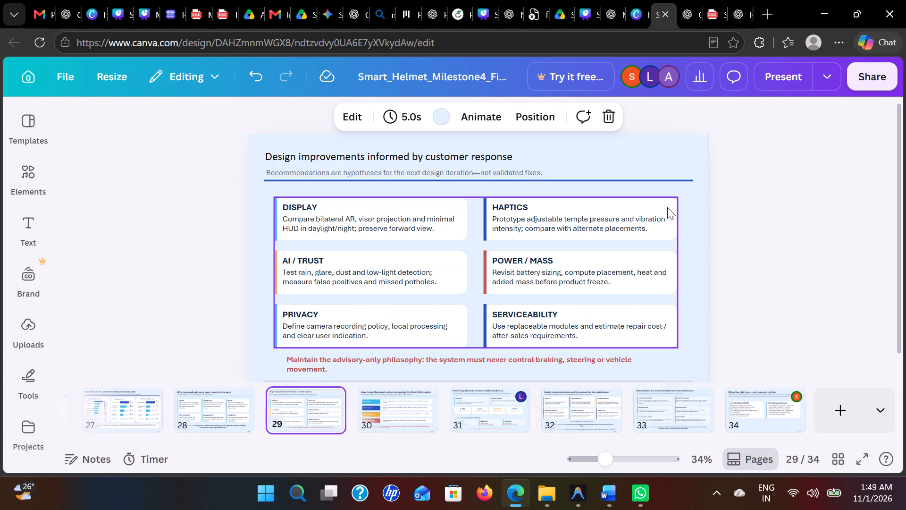
{"action": "key", "text": "Right"}
{"action": "key", "text": "Left"}
{"action": "key", "text": "Right"}
{"action": "key", "text": "Right"}
{"action": "key", "text": "Right"}
{"action": "key", "text": "Right"}
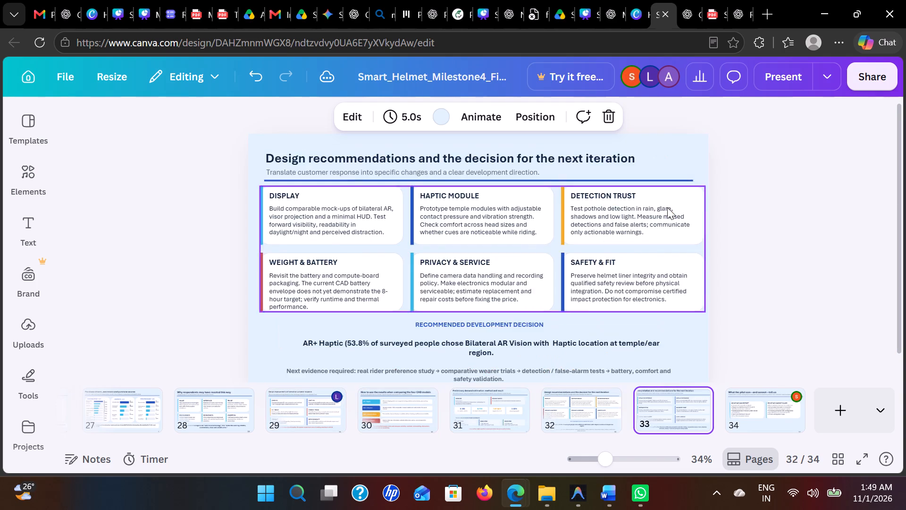
{"action": "key", "text": "Left"}
{"action": "key", "text": "Left"}
{"action": "key", "text": "Left"}
{"action": "key", "text": "Left"}
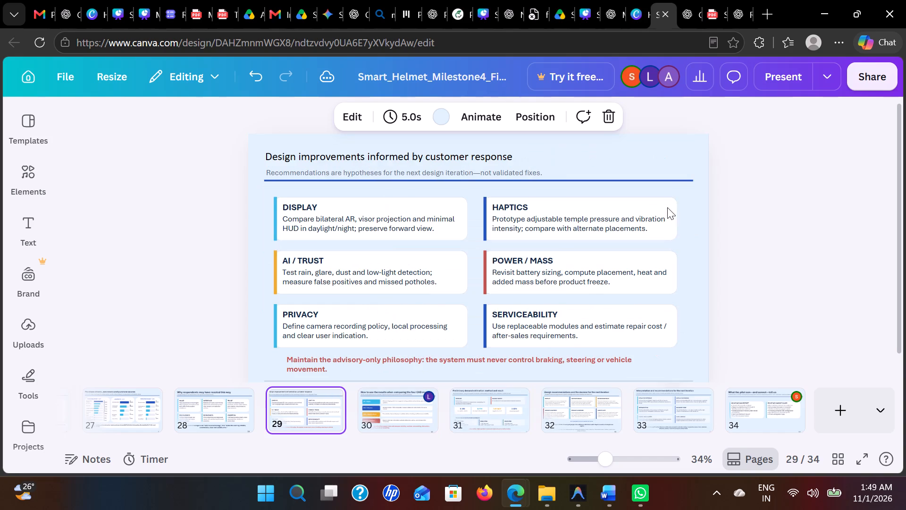
Move the "Design improvements informed by customer response" slide to position 33, just before the final slide.
{"action": "left_click_drag", "start_coordinate": [288, 401], "coordinate": [550, 412]}
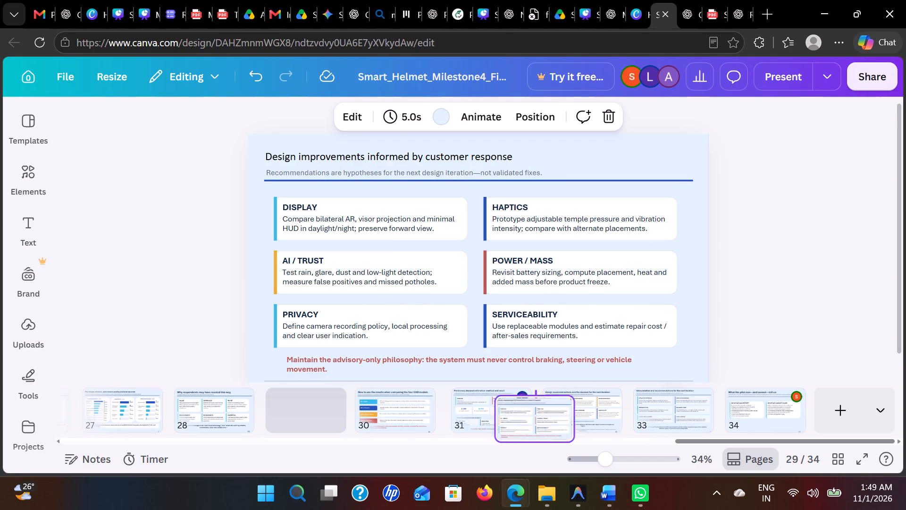
{"action": "left_click_drag", "start_coordinate": [550, 412], "coordinate": [720, 397]}
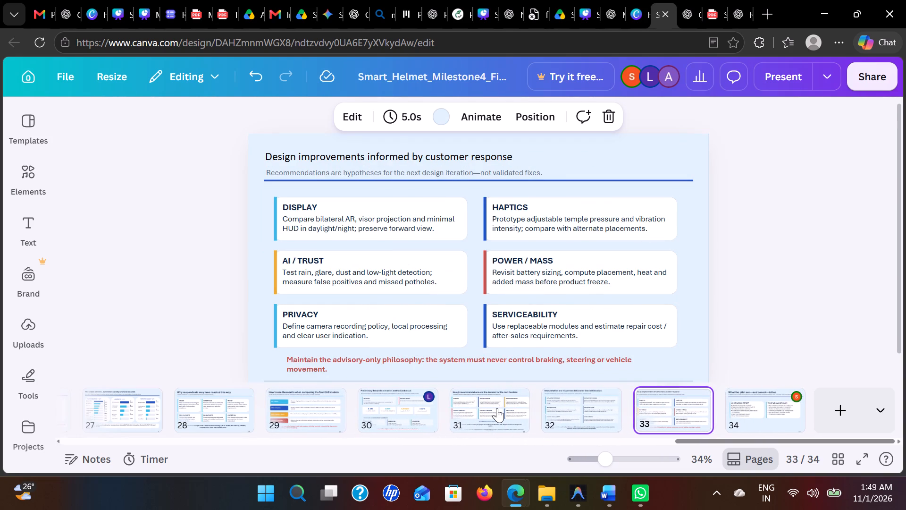
Enlarge all text outside the card group on the "Design recommendations and the decision for the next iteration" slide by two size increments.
{"action": "left_click", "coordinate": [497, 408]}
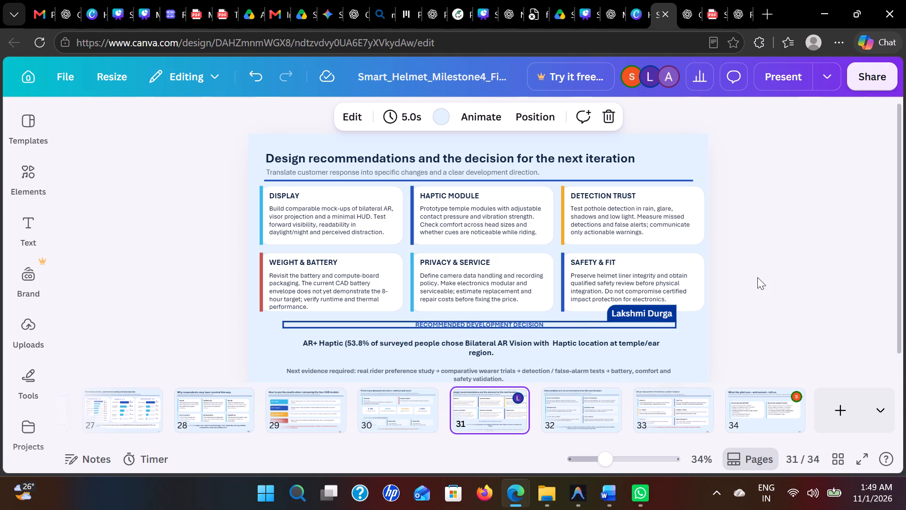
{"action": "left_click", "coordinate": [743, 286]}
{"action": "key", "text": "ctrl+a"}
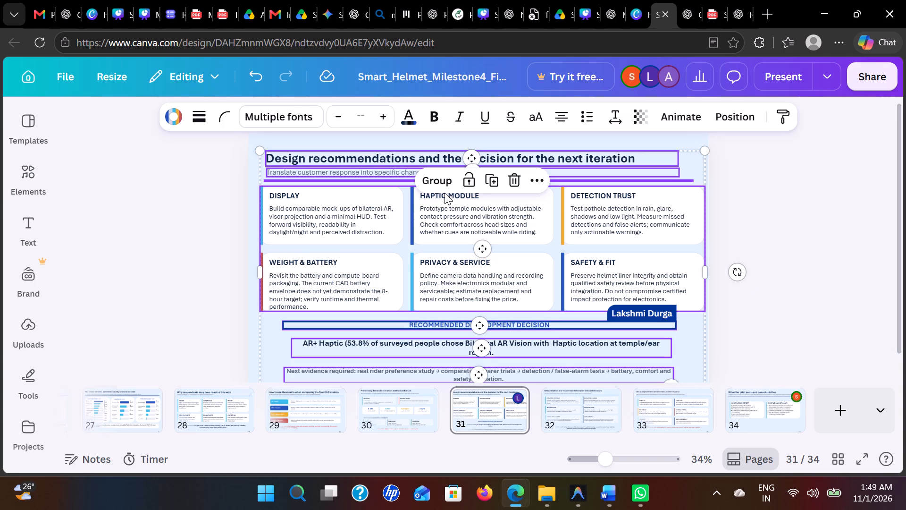
{"action": "left_click", "coordinate": [386, 109]}
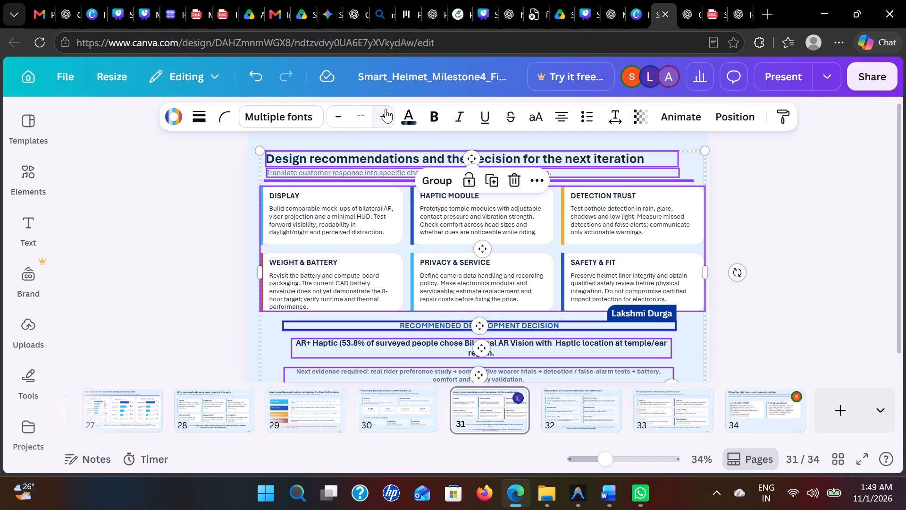
{"action": "left_click", "coordinate": [386, 109]}
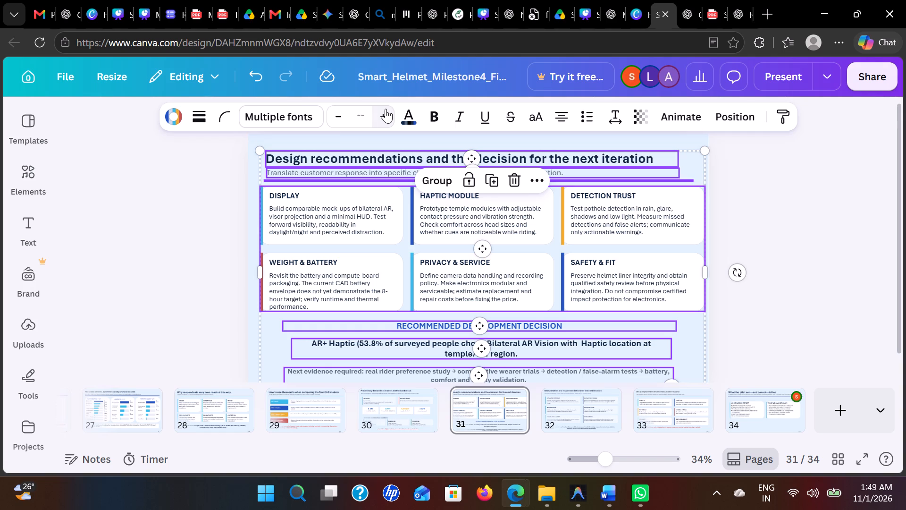
{"action": "left_click", "coordinate": [766, 178]}
Enlarge all text on the "Preliminary demand estimation: method and result" slide by one size increment.
{"action": "key", "text": "Left"}
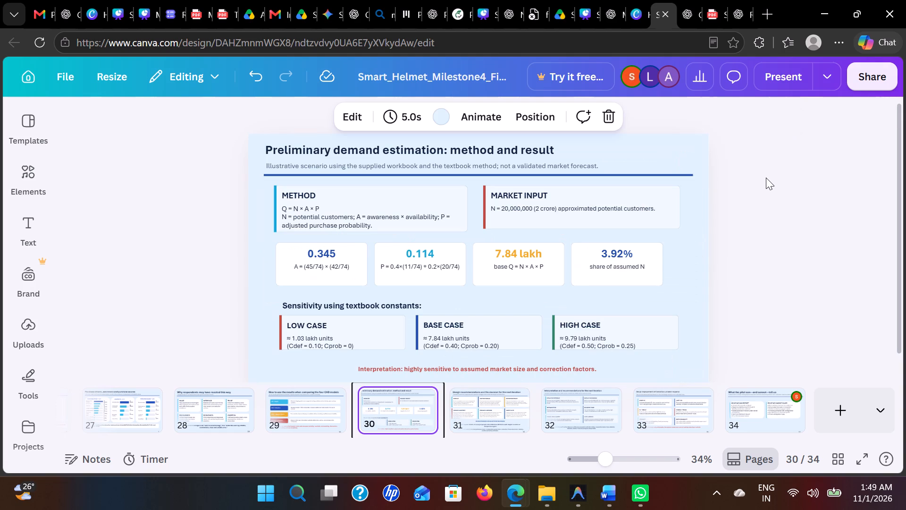
{"action": "left_click", "coordinate": [766, 178]}
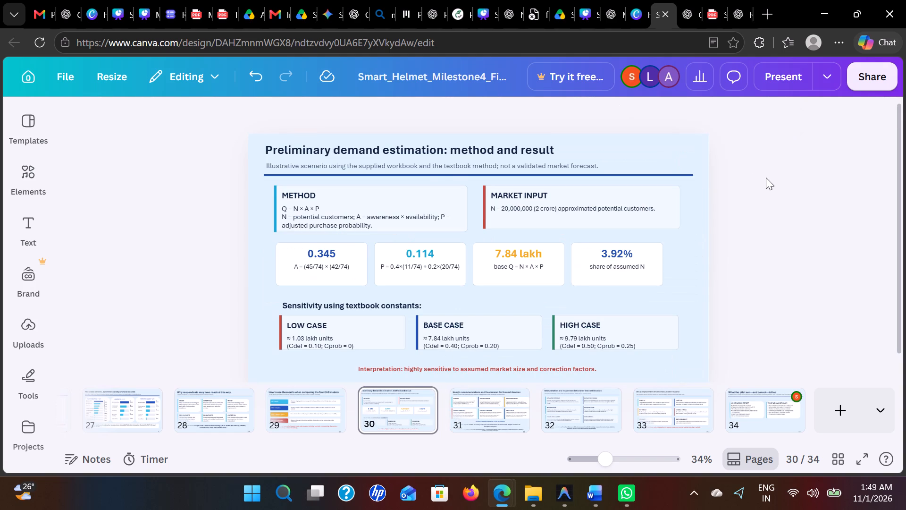
{"action": "key", "text": "ctrl+a"}
{"action": "double_click", "coordinate": [362, 113], "text": "ctrl"}
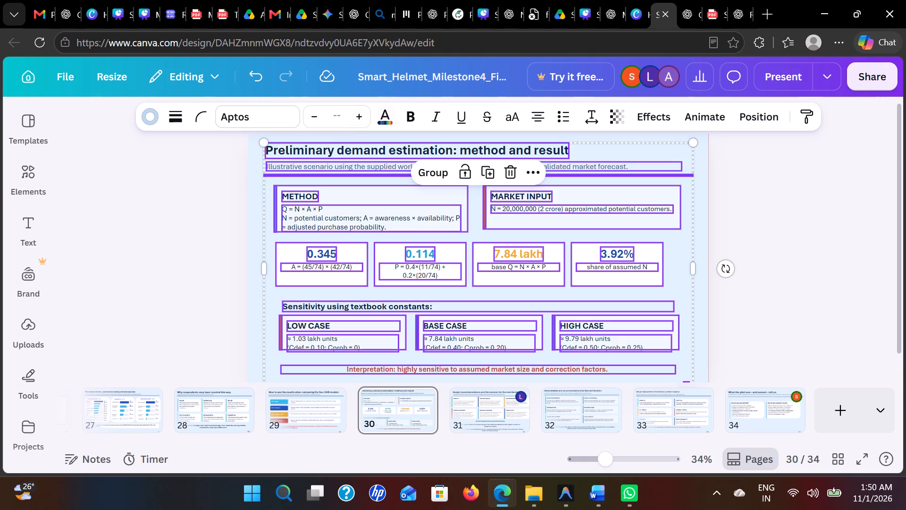
{"action": "left_click", "coordinate": [311, 120]}
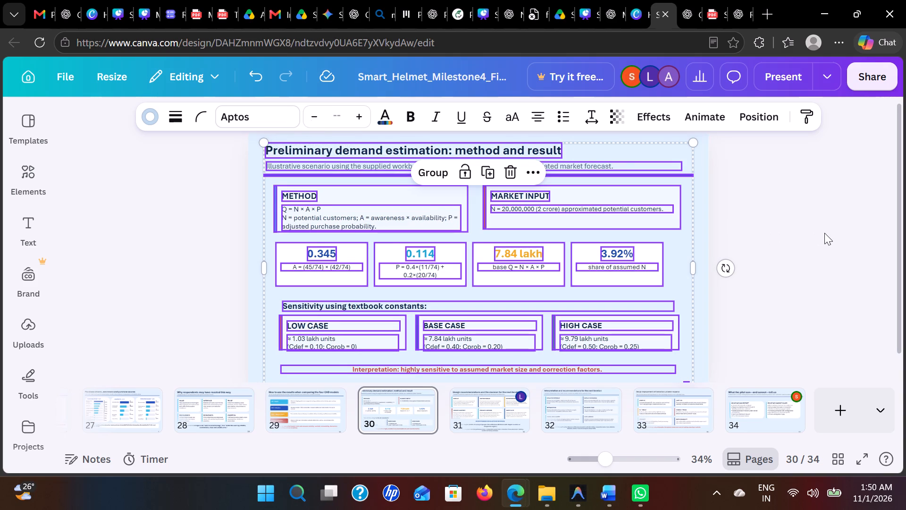
{"action": "left_click", "coordinate": [824, 233]}
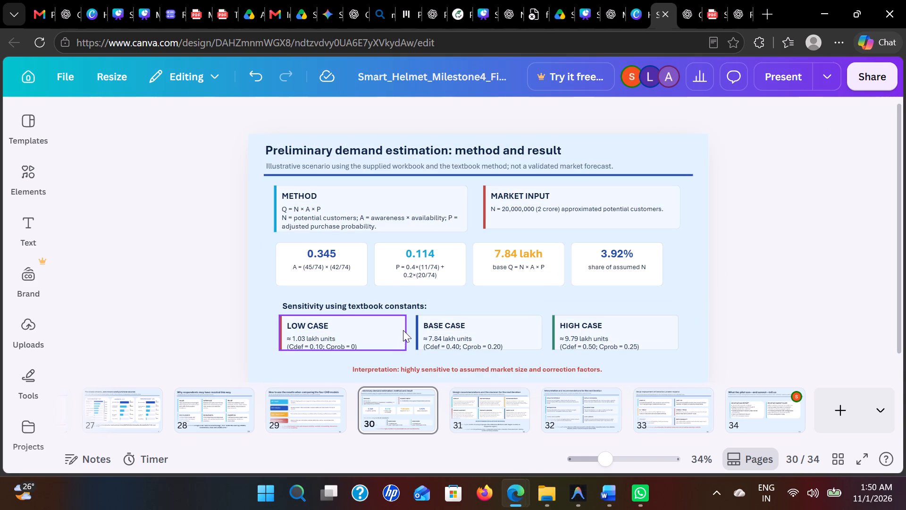
Extend the Low Case box slightly downward on the demand estimation slide so it encloses its text.
{"action": "left_click", "coordinate": [403, 330]}
{"action": "left_click", "coordinate": [339, 350]}
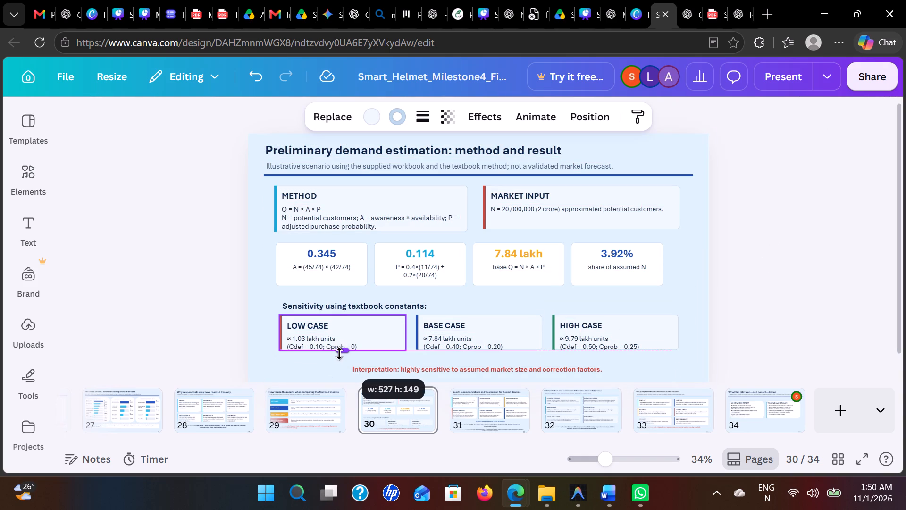
{"action": "left_click", "coordinate": [339, 354]}
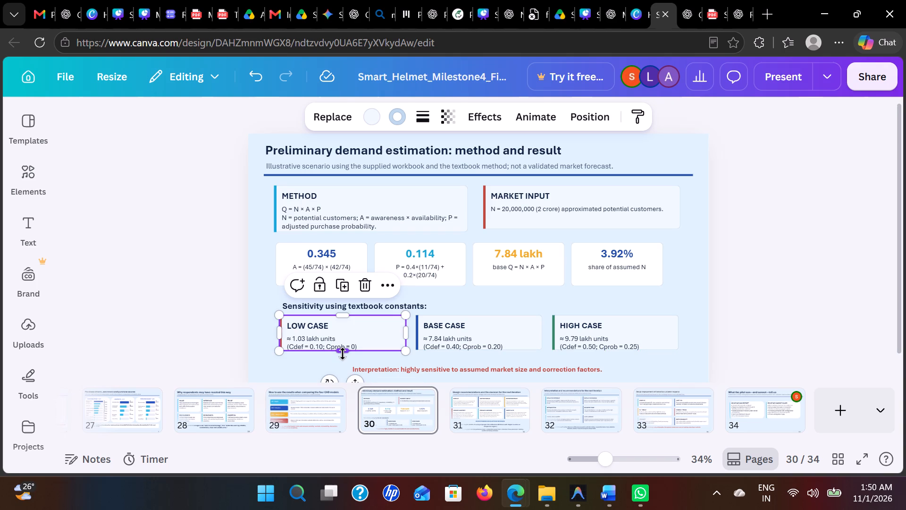
{"action": "left_click", "coordinate": [343, 354]}
{"action": "left_click_drag", "start_coordinate": [346, 351], "coordinate": [346, 356]}
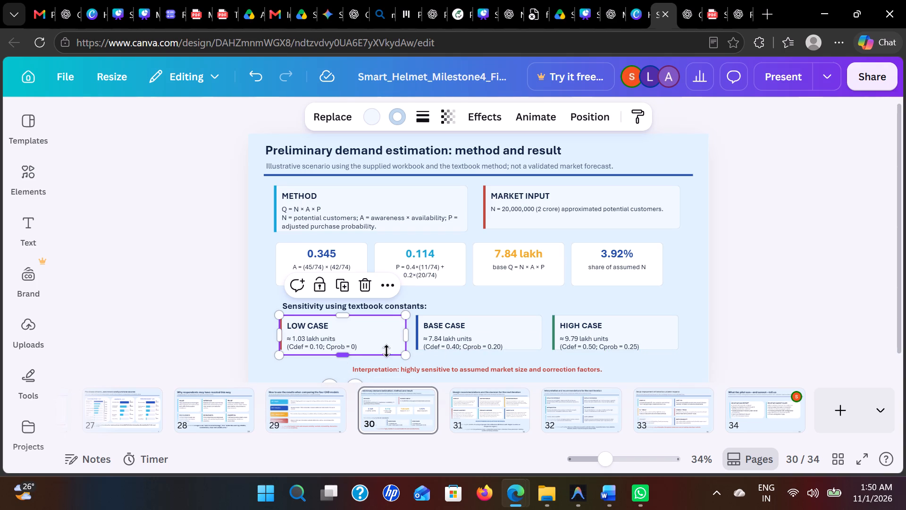
Extend the Base Case box downward to a height of about 167, level with the Low Case box's bottom edge.
{"action": "left_click", "coordinate": [537, 334]}
{"action": "left_click_drag", "start_coordinate": [481, 348], "coordinate": [480, 354]}
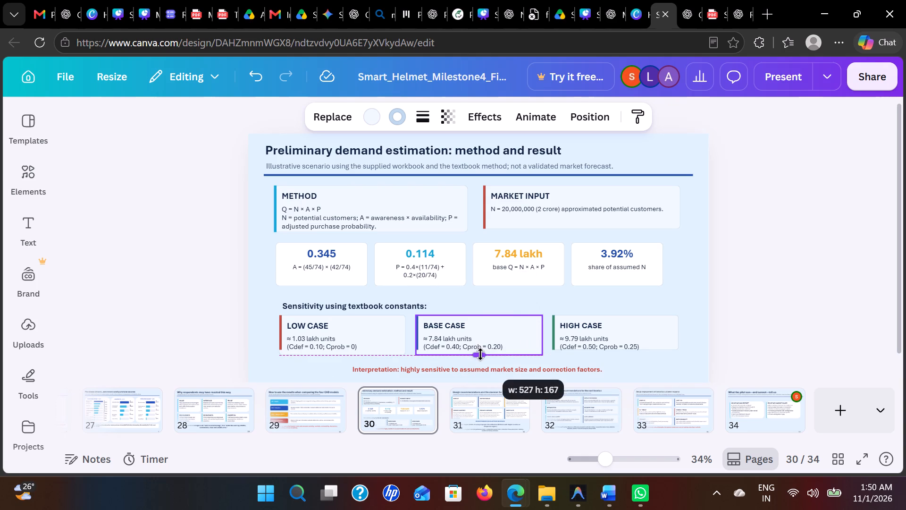
{"action": "left_click_drag", "start_coordinate": [480, 354], "coordinate": [480, 354]}
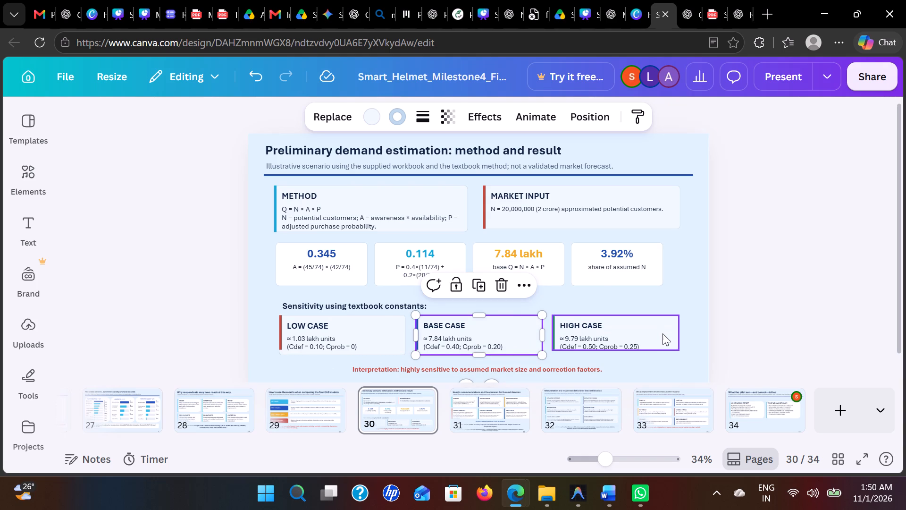
Extend the High Case box slightly downward on the demand estimation slide so it encloses its text like the neighbouring boxes.
{"action": "left_click", "coordinate": [663, 332]}
{"action": "left_click_drag", "start_coordinate": [611, 351], "coordinate": [610, 354]}
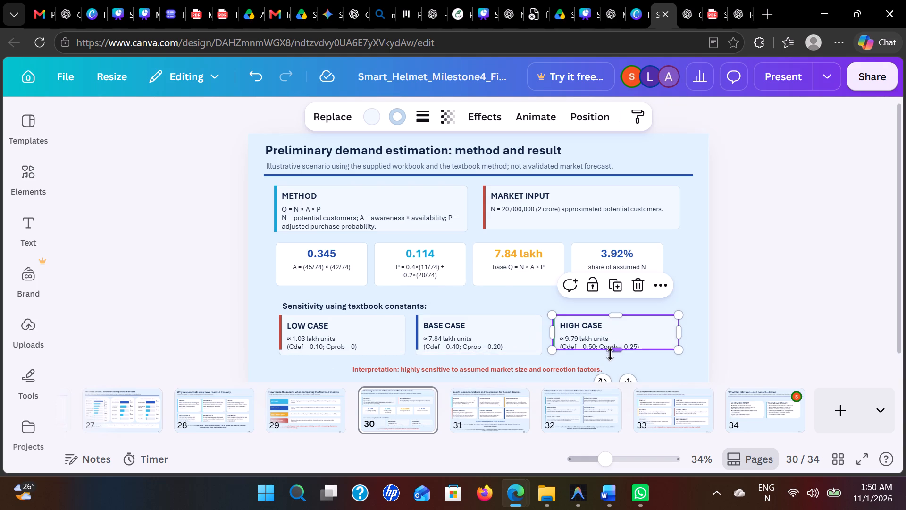
{"action": "left_click_drag", "start_coordinate": [610, 354], "coordinate": [610, 357]}
{"action": "left_click", "coordinate": [768, 308]}
Review the closing slides that follow the "Preliminary demand estimation: method and result" slide.
{"action": "key", "text": "Right"}
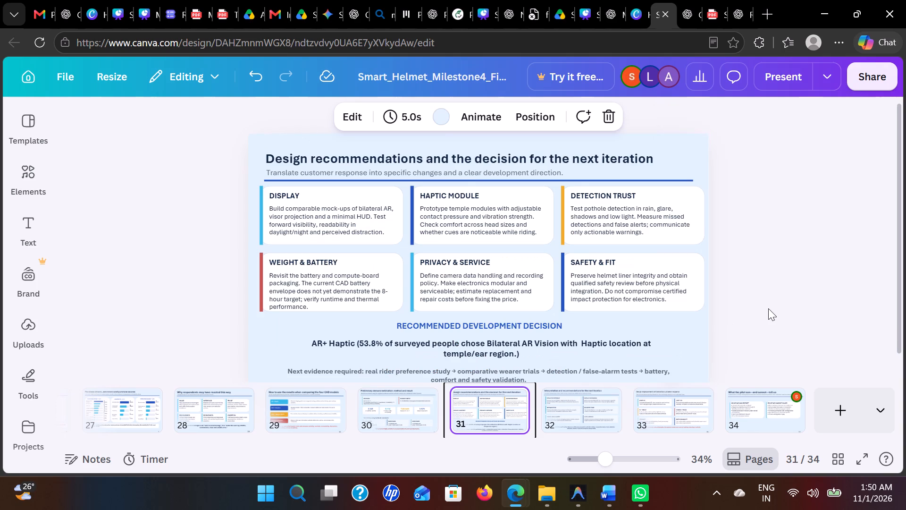
{"action": "key", "text": "Right"}
{"action": "key", "text": "Left"}
{"action": "key", "text": "Right"}
{"action": "key", "text": "Right"}
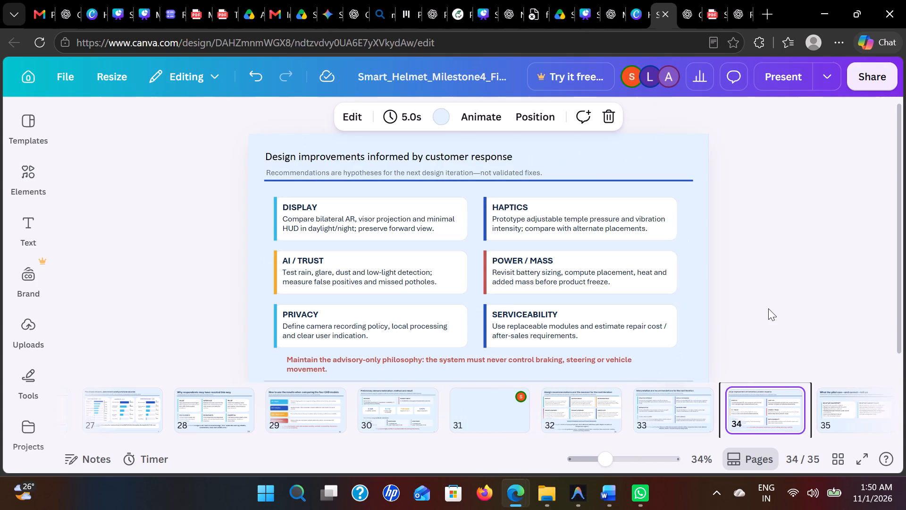
{"action": "left_click", "coordinate": [670, 399]}
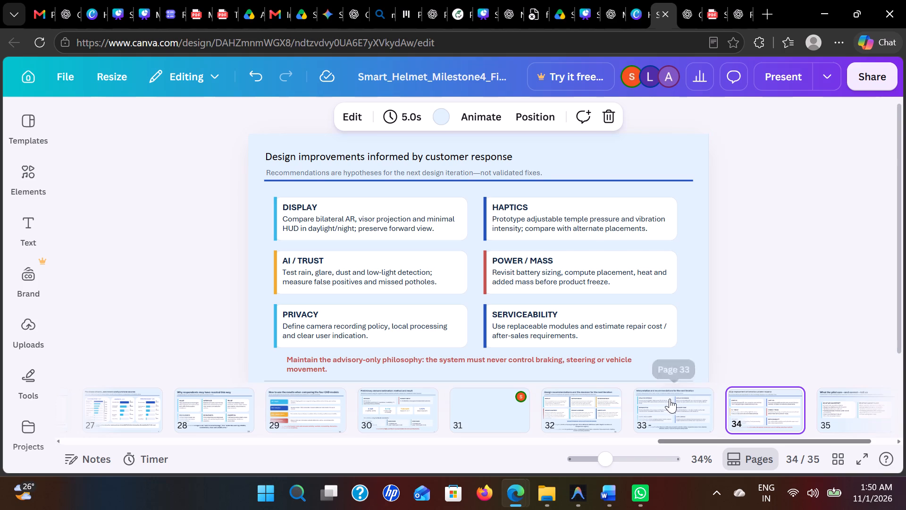
{"action": "left_click", "coordinate": [490, 409]}
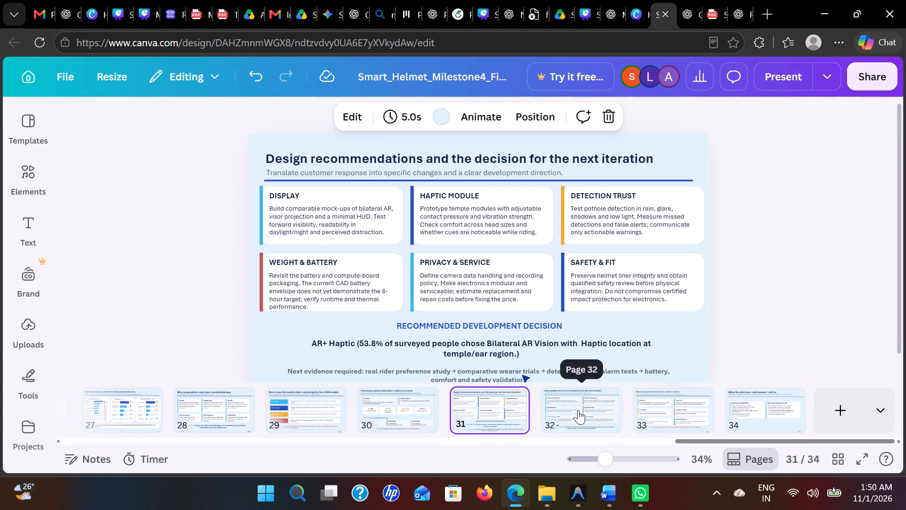
Add a blank page directly after the "Interpretation and recommendations for the next iteration" slide.
{"action": "left_click", "coordinate": [578, 410]}
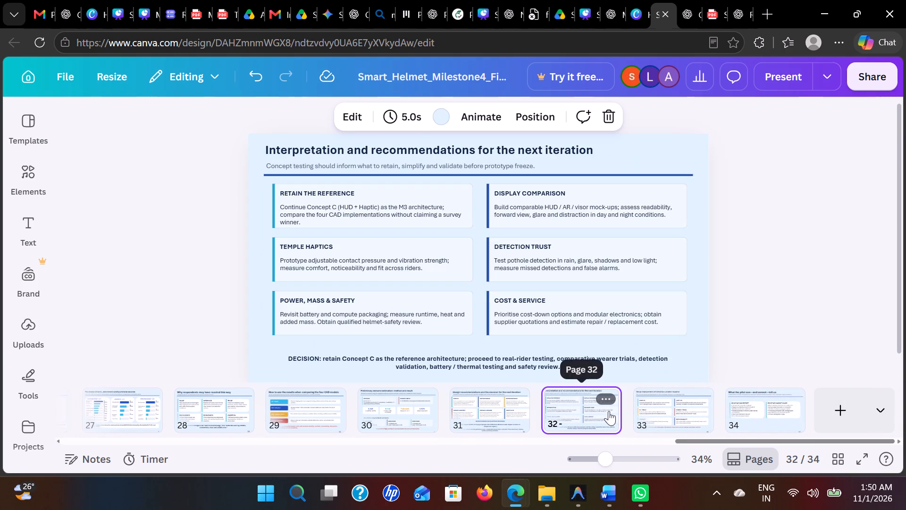
{"action": "left_click", "coordinate": [839, 407]}
{"action": "left_click_drag", "start_coordinate": [774, 409], "coordinate": [546, 405]}
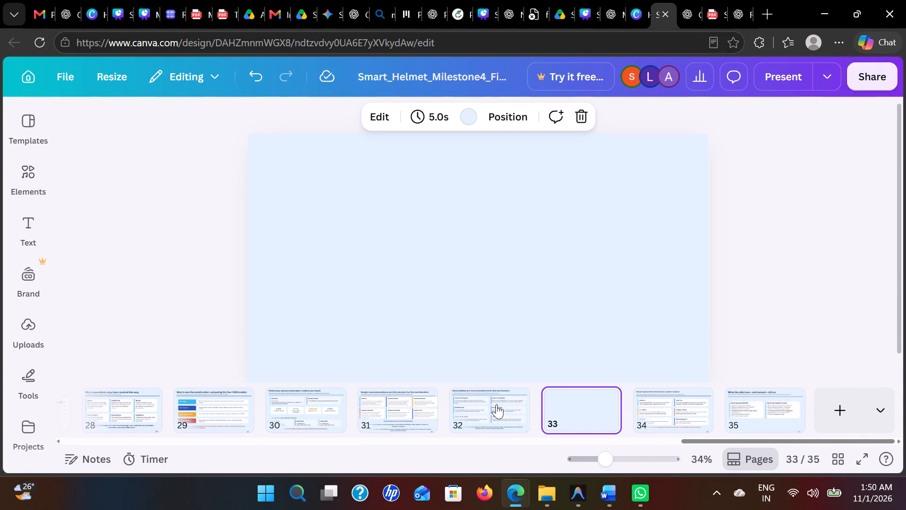
Add the text "THANK YOU" to the new blank page 33.
{"action": "left_click", "coordinate": [496, 404]}
{"action": "key", "text": "Right"}
{"action": "left_click", "coordinate": [409, 261]}
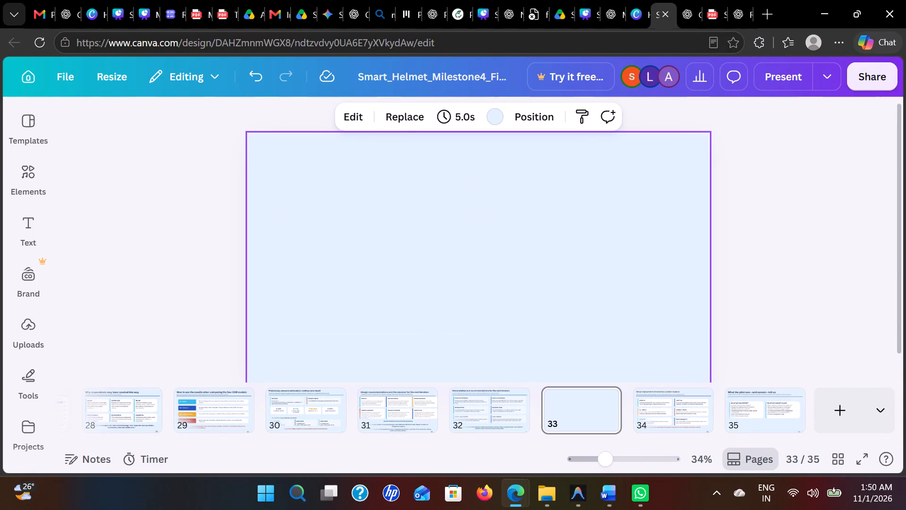
{"action": "type", "text": "THAN"}
{"action": "key", "text": "k"}
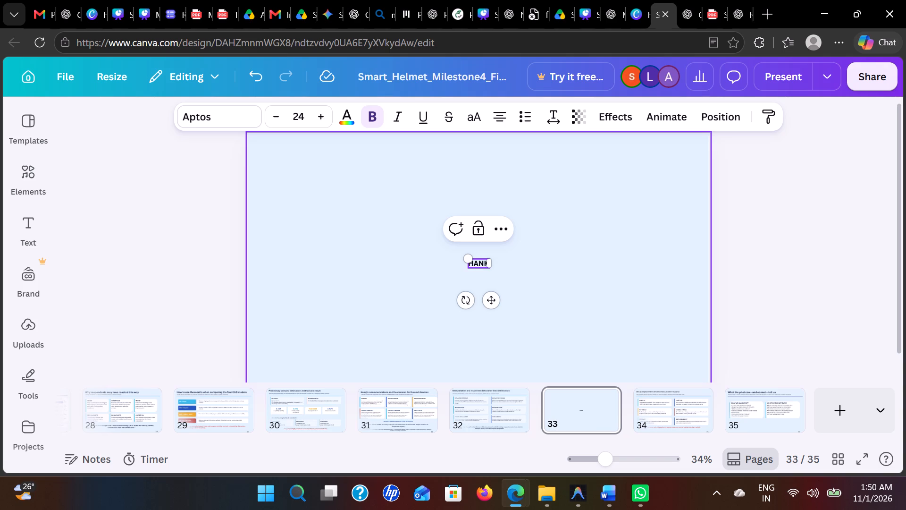
{"action": "key", "text": "BackSpace"}
{"action": "key", "text": "BackSpace"}
{"action": "key", "text": "BackSpace"}
{"action": "key", "text": "BackSpace"}
{"action": "type", "text": "THANK YOU"}
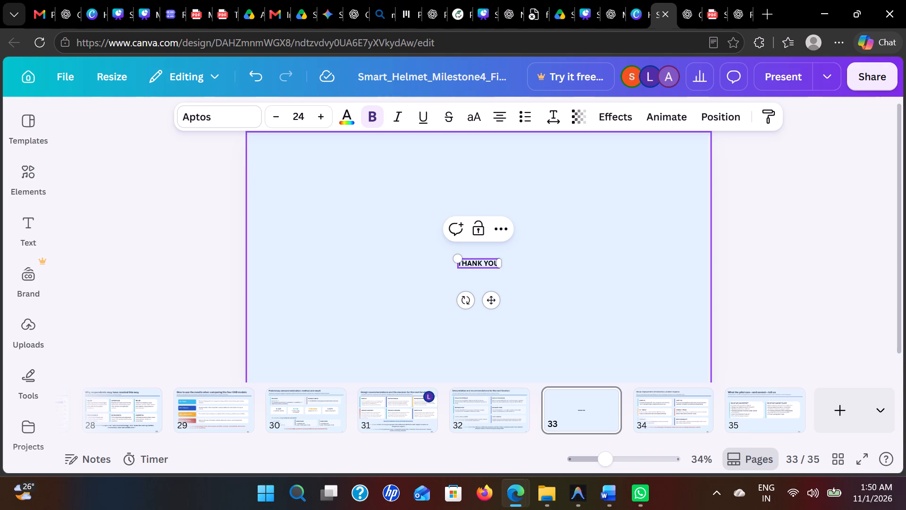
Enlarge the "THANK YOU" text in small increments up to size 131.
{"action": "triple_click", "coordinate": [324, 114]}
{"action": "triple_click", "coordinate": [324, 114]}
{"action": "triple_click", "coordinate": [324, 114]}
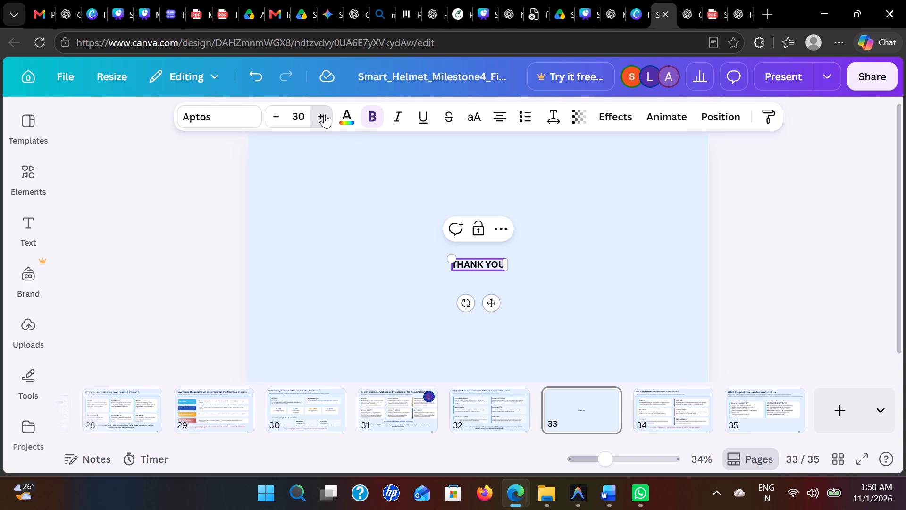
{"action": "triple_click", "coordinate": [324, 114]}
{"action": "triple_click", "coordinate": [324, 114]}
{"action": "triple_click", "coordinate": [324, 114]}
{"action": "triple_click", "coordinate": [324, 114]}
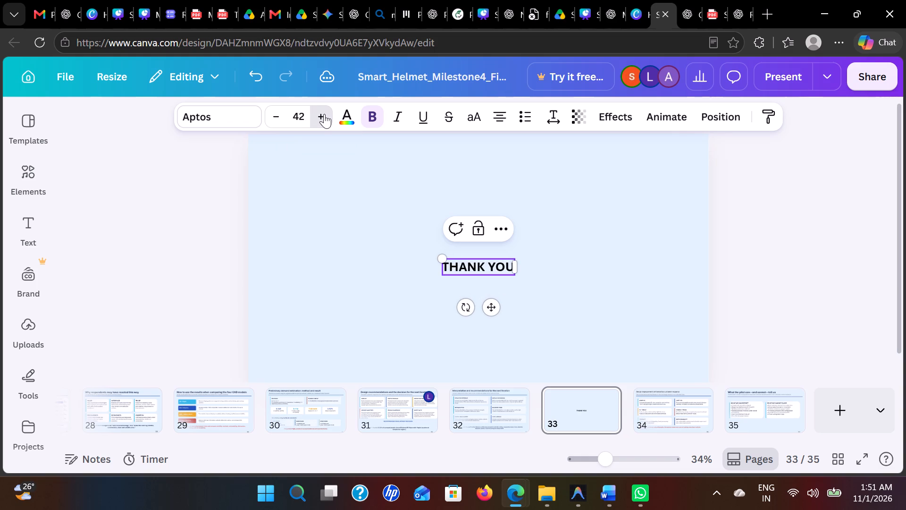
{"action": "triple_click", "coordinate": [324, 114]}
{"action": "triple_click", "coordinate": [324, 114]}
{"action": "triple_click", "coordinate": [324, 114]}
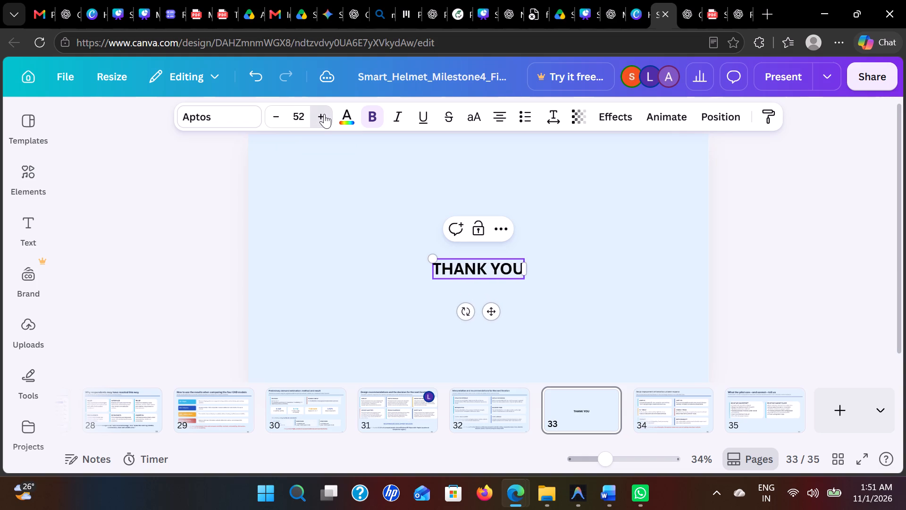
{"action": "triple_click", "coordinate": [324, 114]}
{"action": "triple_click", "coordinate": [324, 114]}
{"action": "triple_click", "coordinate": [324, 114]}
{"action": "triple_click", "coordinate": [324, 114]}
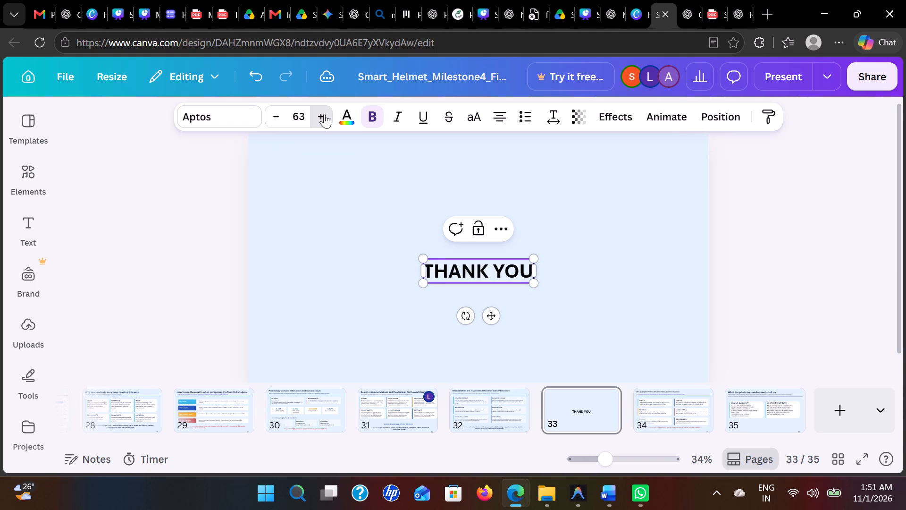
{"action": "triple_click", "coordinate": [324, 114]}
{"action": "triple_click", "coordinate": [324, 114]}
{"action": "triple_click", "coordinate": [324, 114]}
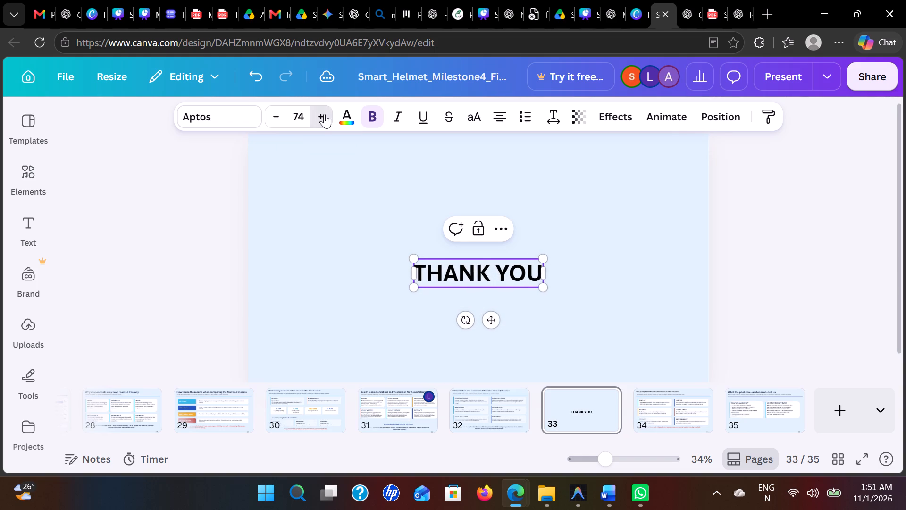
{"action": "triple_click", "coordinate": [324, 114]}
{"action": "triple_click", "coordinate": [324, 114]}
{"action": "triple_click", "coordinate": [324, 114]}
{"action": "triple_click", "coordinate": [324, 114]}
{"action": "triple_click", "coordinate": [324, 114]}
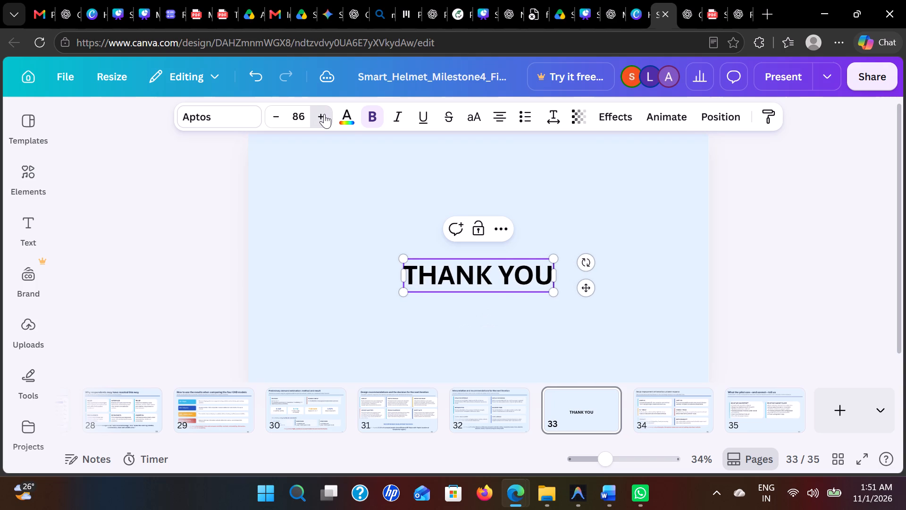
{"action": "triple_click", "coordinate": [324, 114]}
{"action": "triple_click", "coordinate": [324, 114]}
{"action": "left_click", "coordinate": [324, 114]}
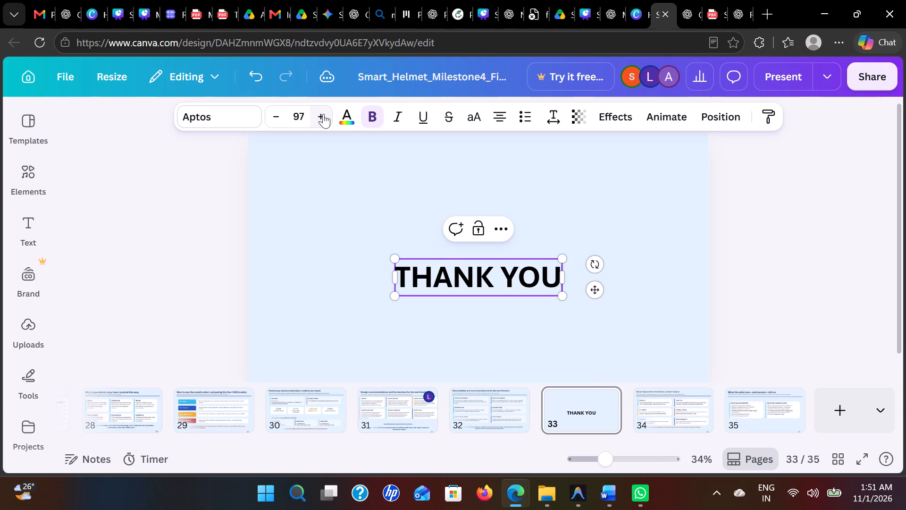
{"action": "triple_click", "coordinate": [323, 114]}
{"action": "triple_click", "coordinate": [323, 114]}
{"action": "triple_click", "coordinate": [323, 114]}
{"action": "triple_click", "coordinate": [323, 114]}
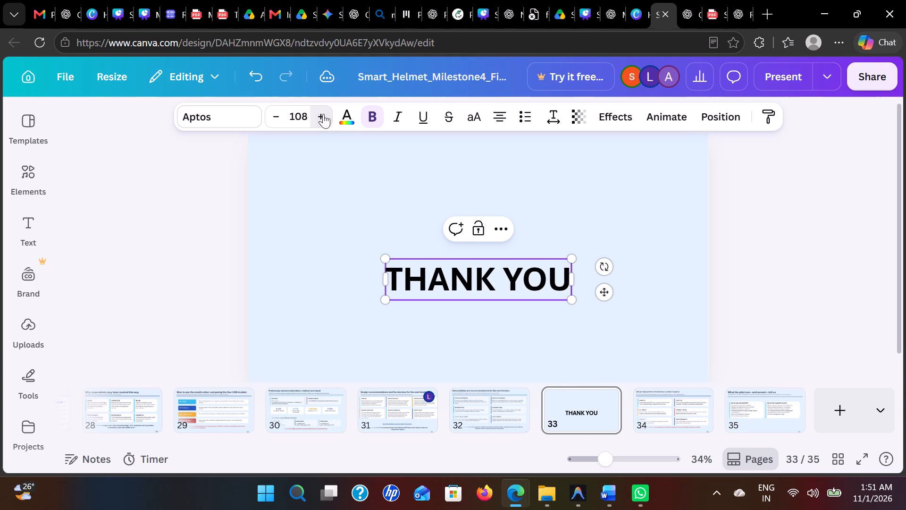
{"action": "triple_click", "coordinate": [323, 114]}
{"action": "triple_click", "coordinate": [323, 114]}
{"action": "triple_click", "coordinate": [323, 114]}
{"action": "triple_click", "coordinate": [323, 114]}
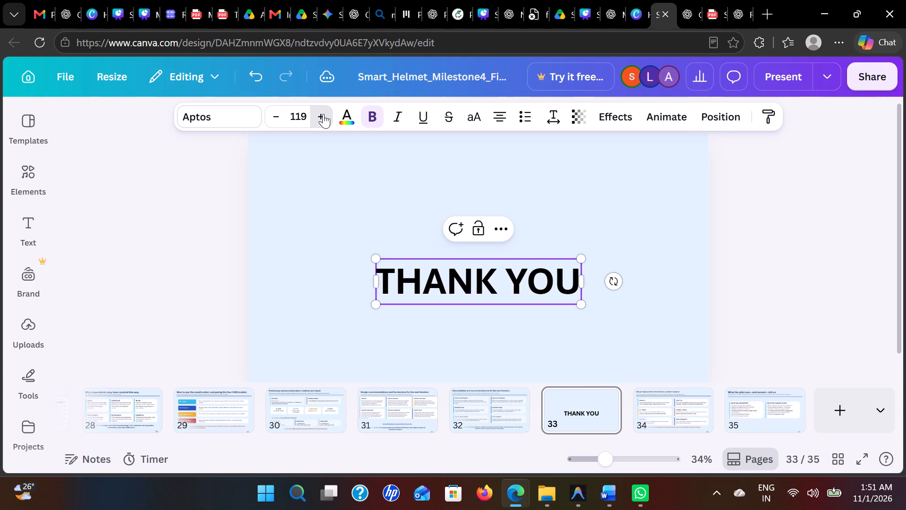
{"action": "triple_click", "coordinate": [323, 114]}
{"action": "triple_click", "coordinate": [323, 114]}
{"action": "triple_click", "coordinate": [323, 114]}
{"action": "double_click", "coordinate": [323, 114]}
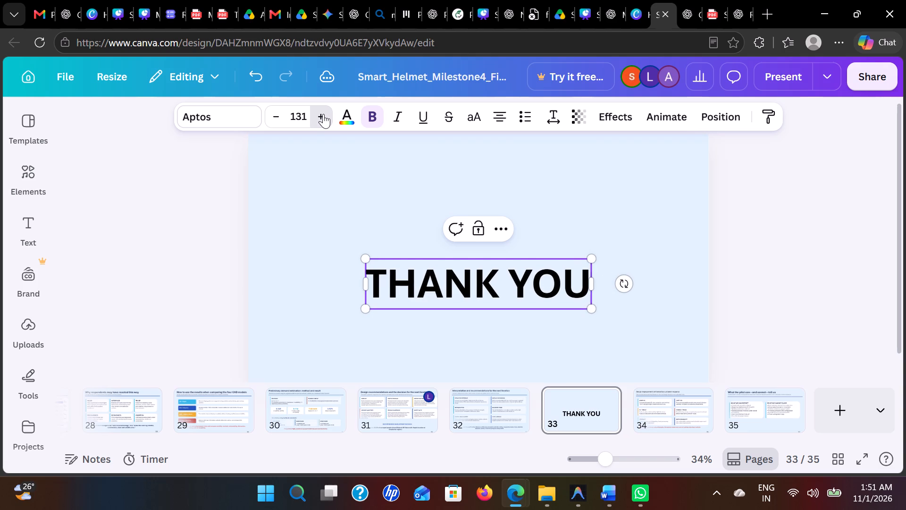
Set the "THANK YOU" text size to 150.
{"action": "left_click_drag", "start_coordinate": [323, 114], "coordinate": [289, 113]}
{"action": "left_click", "coordinate": [289, 113]}
{"action": "type", "text": "150"}
{"action": "key", "text": "Return"}
{"action": "left_click_drag", "start_coordinate": [438, 263], "coordinate": [441, 248]}
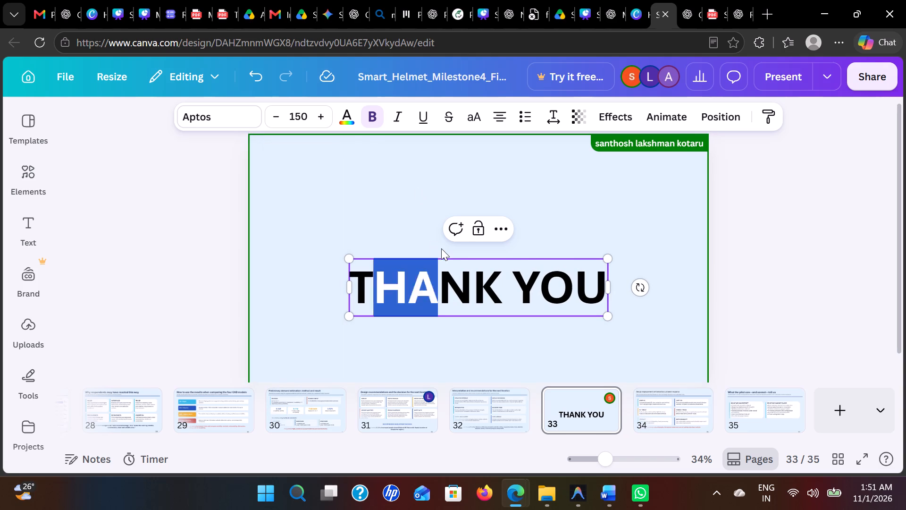
{"action": "left_click_drag", "start_coordinate": [441, 248], "coordinate": [441, 247]}
{"action": "left_click", "coordinate": [782, 222]}
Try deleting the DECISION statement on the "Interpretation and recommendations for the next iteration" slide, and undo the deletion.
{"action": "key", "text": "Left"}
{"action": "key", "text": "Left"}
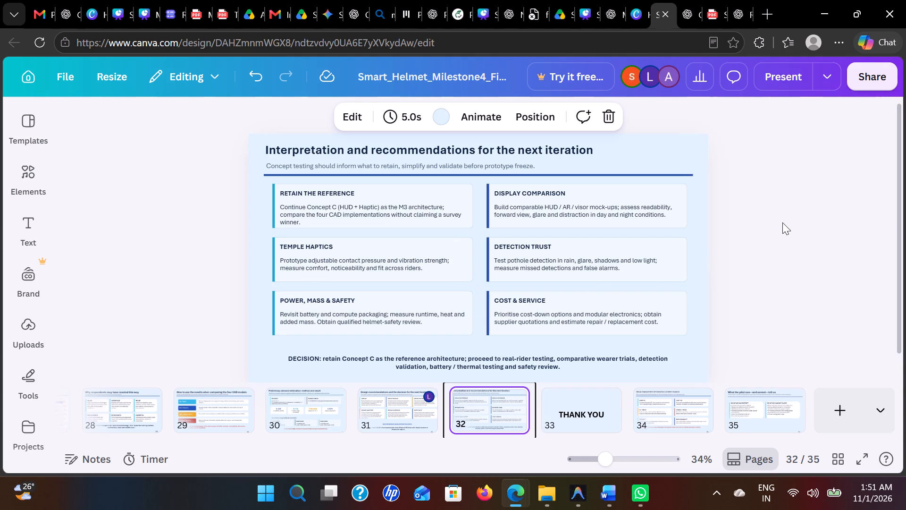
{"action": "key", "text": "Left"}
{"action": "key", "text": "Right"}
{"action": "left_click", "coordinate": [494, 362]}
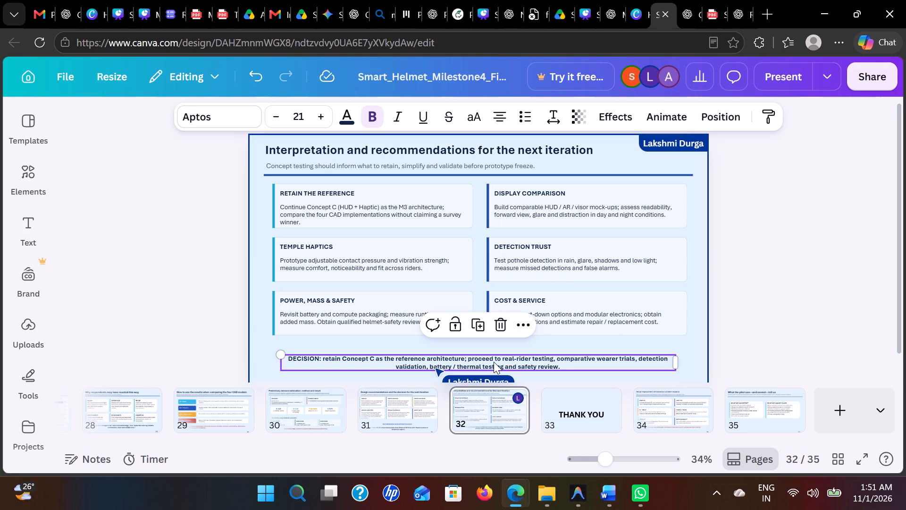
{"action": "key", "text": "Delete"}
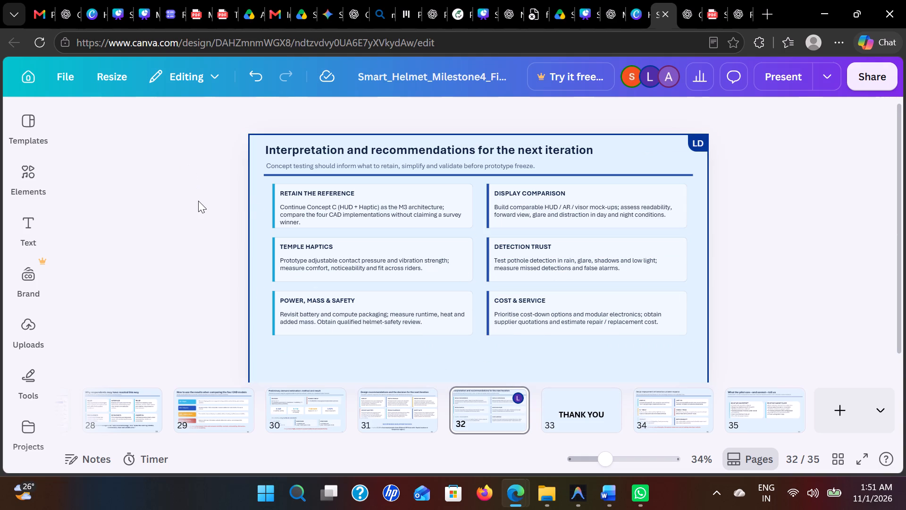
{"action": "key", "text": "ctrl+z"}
Compare with the design recommendations slide, and delete the DECISION statement below the cards on the "Interpretation and recommendations" slide.
{"action": "left_click", "coordinate": [405, 421]}
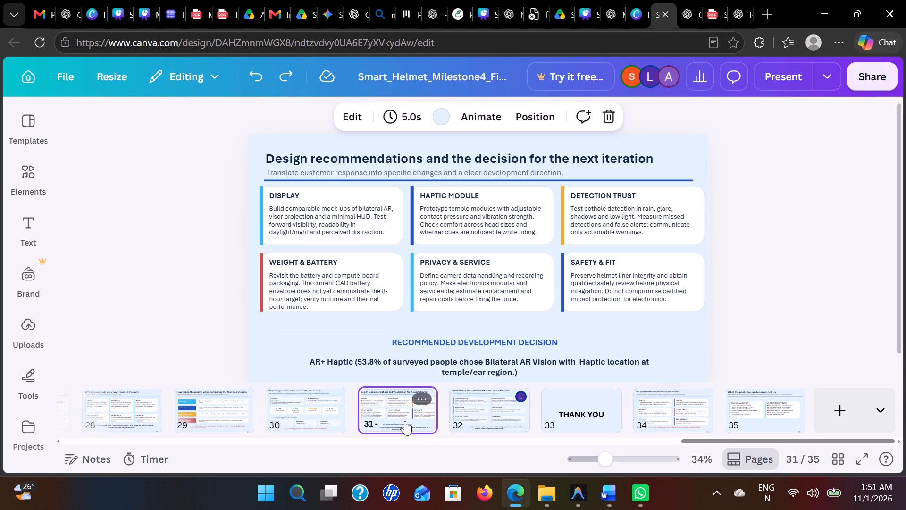
{"action": "left_click", "coordinate": [478, 413]}
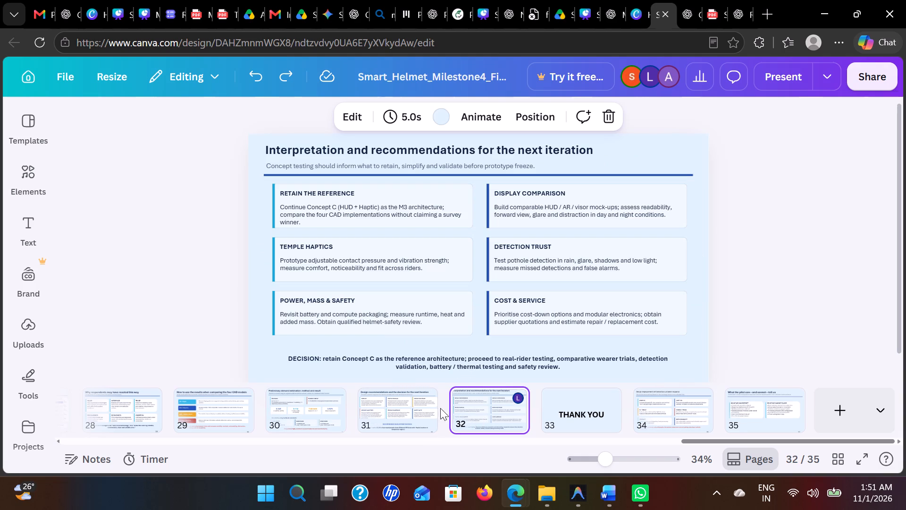
{"action": "left_click", "coordinate": [415, 362]}
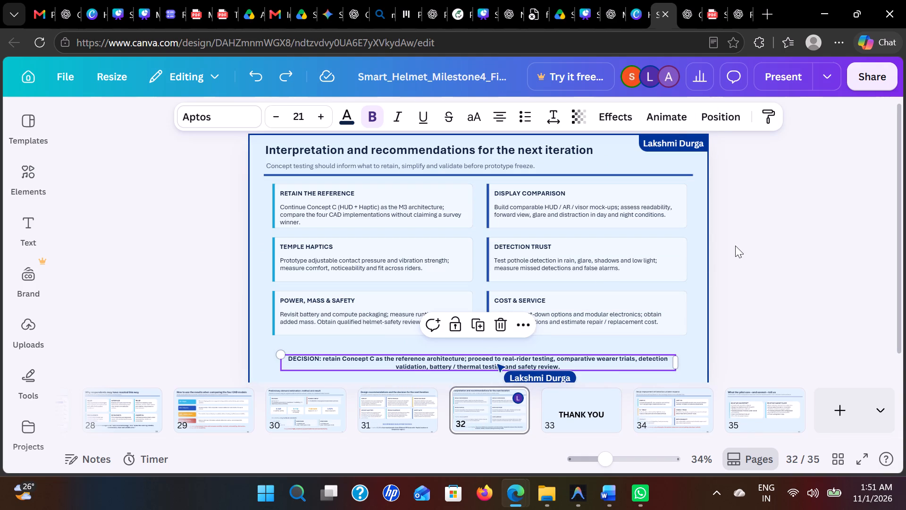
{"action": "key", "text": "Delete"}
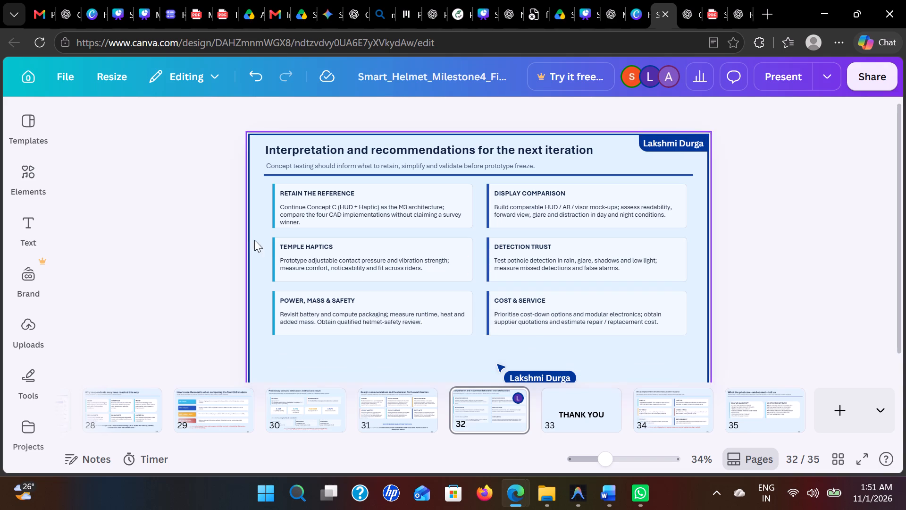
Group the six recommendation cards on the "Interpretation and recommendations" slide and move the group down into the freed space.
{"action": "left_click_drag", "start_coordinate": [211, 177], "coordinate": [775, 361]}
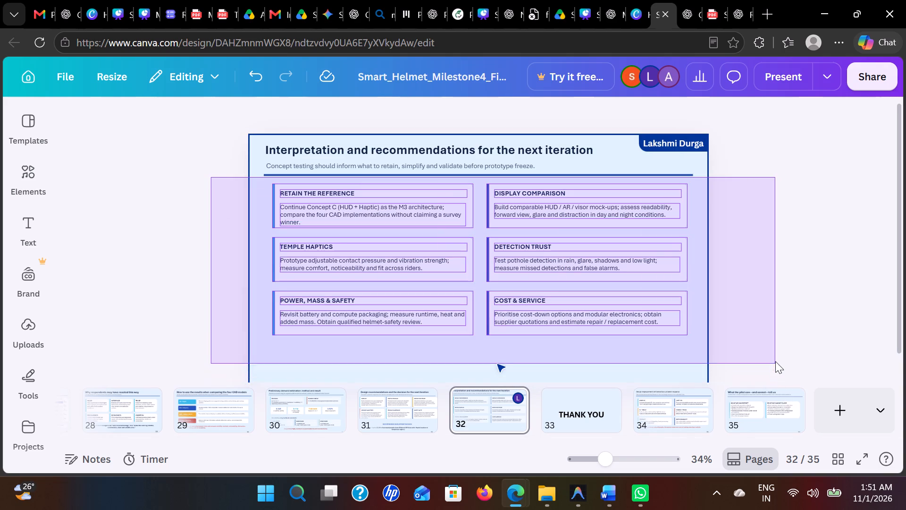
{"action": "left_click_drag", "start_coordinate": [775, 361], "coordinate": [775, 360]}
{"action": "left_click", "coordinate": [437, 153]}
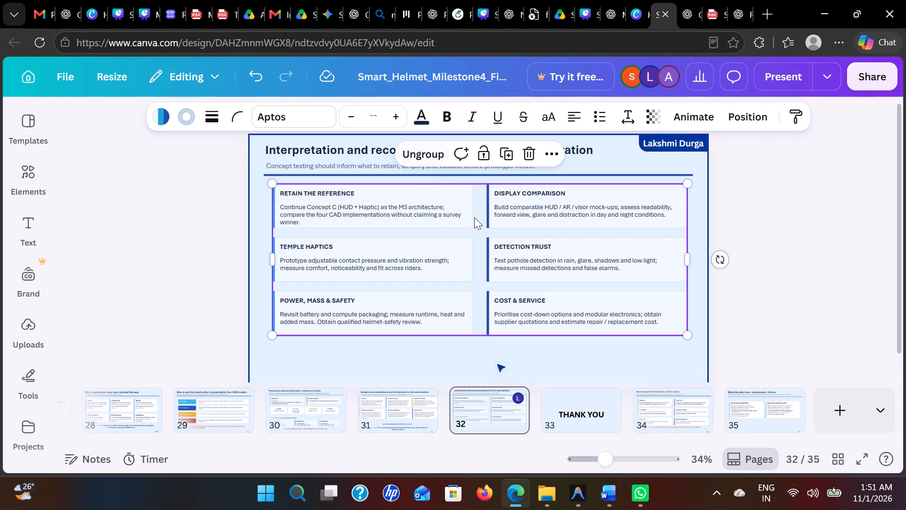
{"action": "left_click_drag", "start_coordinate": [480, 234], "coordinate": [479, 254]}
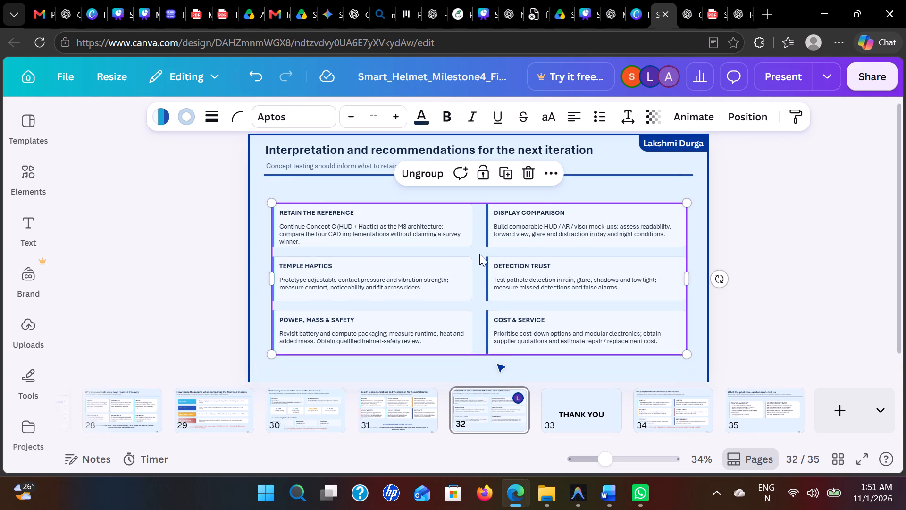
{"action": "left_click_drag", "start_coordinate": [372, 280], "coordinate": [373, 288]}
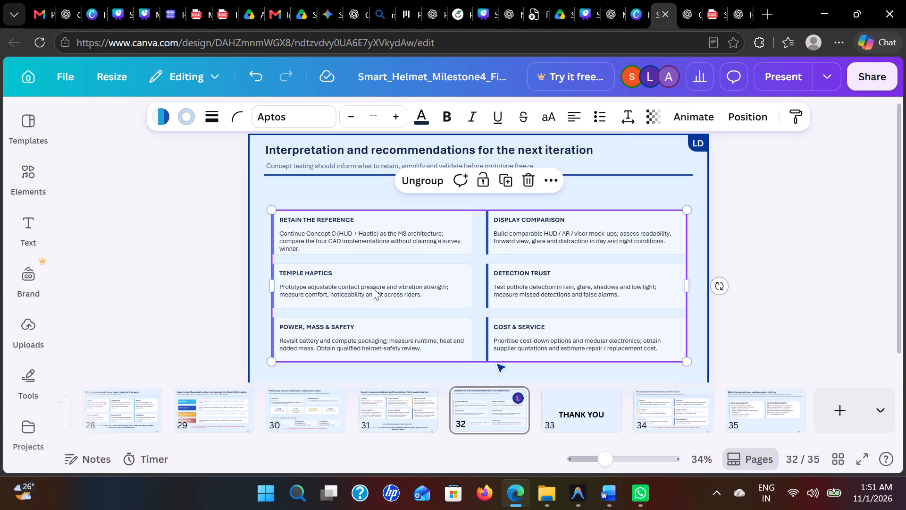
Enlarge the group of six recommendation cards slightly and reposition it beneath the title line, spanning about the line's width.
{"action": "left_click_drag", "start_coordinate": [373, 288], "coordinate": [379, 303]}
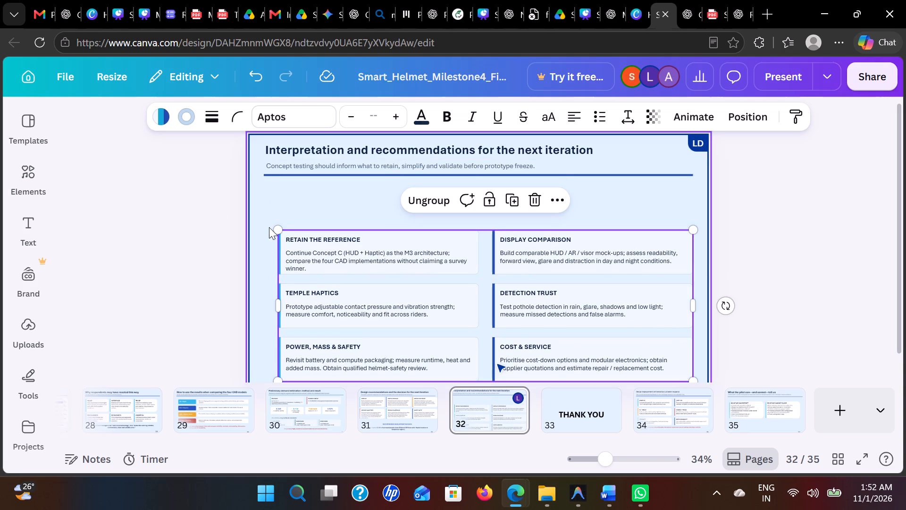
{"action": "left_click_drag", "start_coordinate": [280, 230], "coordinate": [260, 212]}
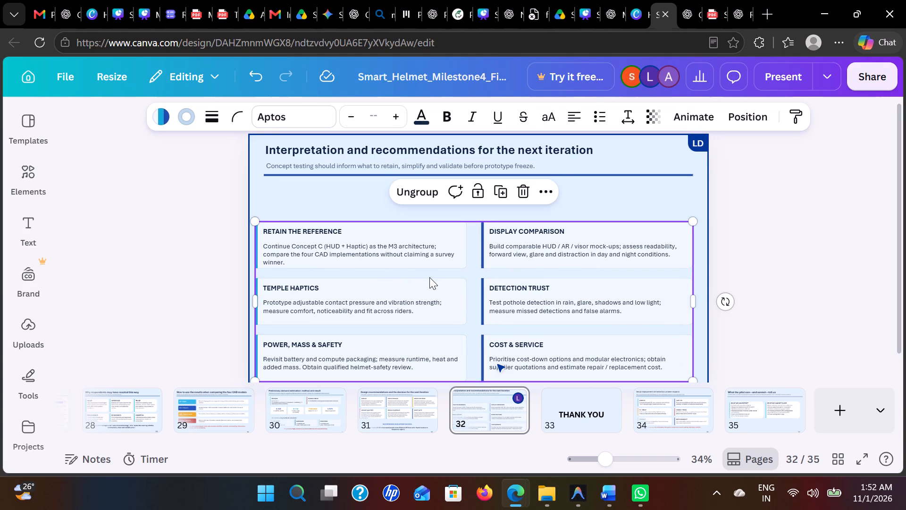
{"action": "left_click_drag", "start_coordinate": [429, 277], "coordinate": [430, 254]}
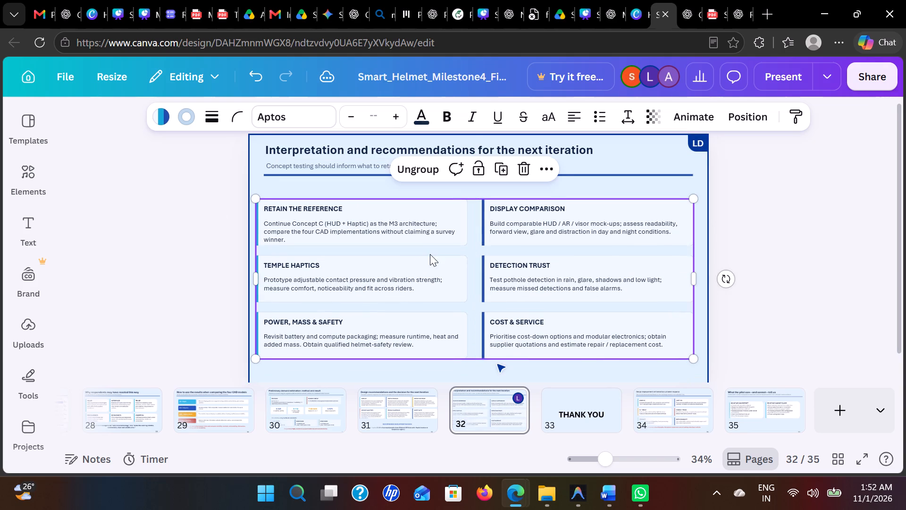
{"action": "left_click", "coordinate": [479, 272]}
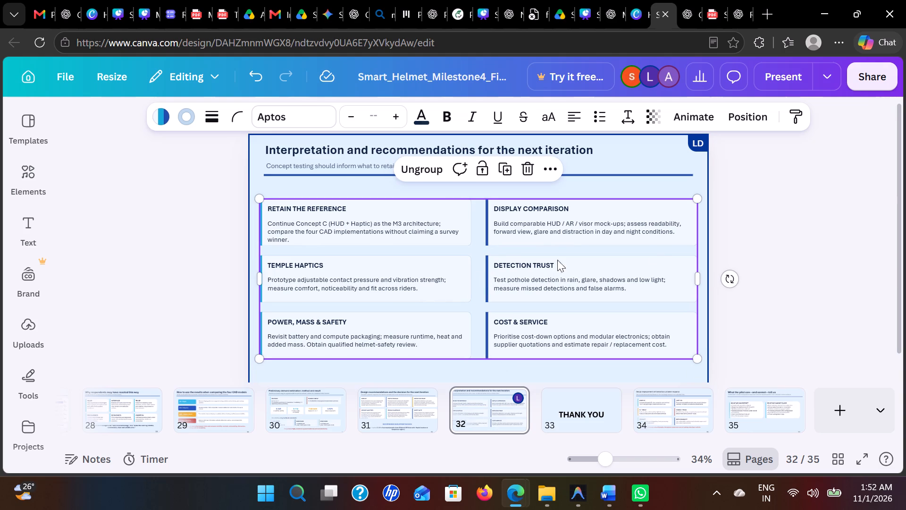
{"action": "left_click", "coordinate": [760, 239]}
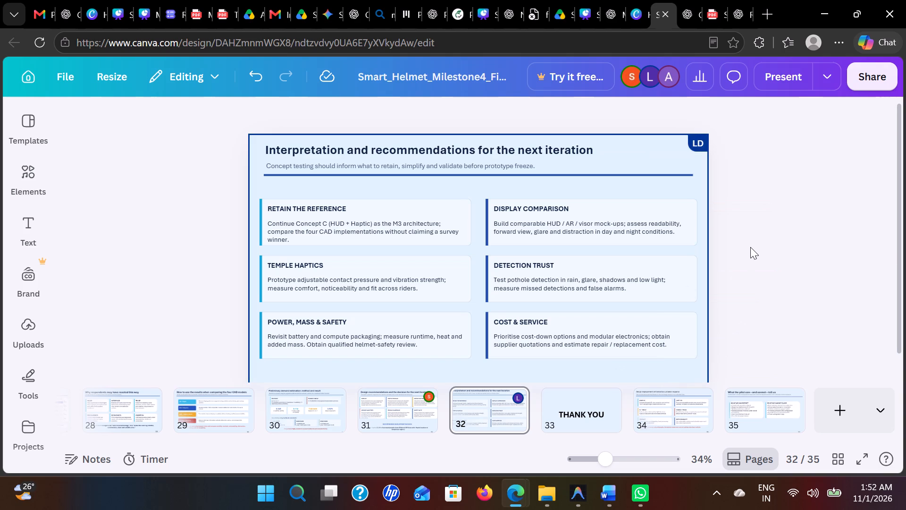
Compare the two recommendations slides, the THANK YOU page and the design improvements slide behind it for overlapping content.
{"action": "key", "text": "Left"}
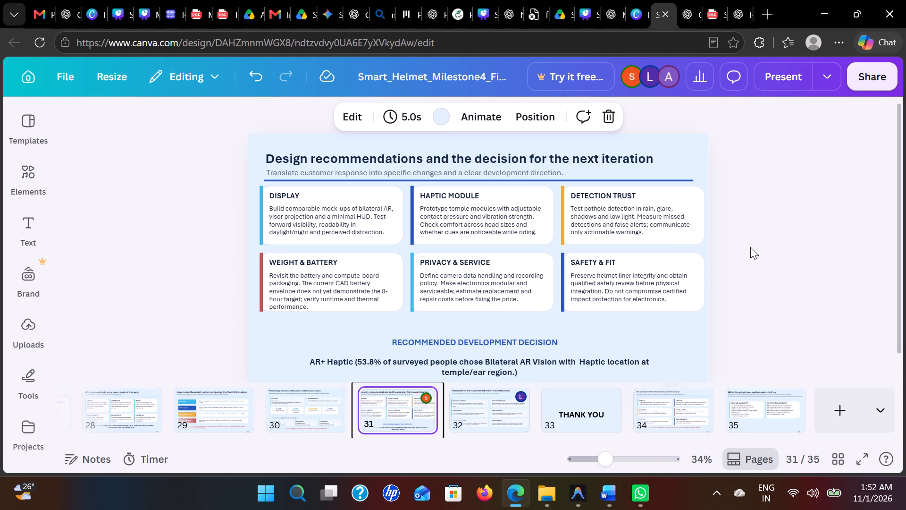
{"action": "key", "text": "Right"}
{"action": "key", "text": "Left"}
{"action": "key", "text": "Right"}
{"action": "key", "text": "Right"}
{"action": "key", "text": "Right"}
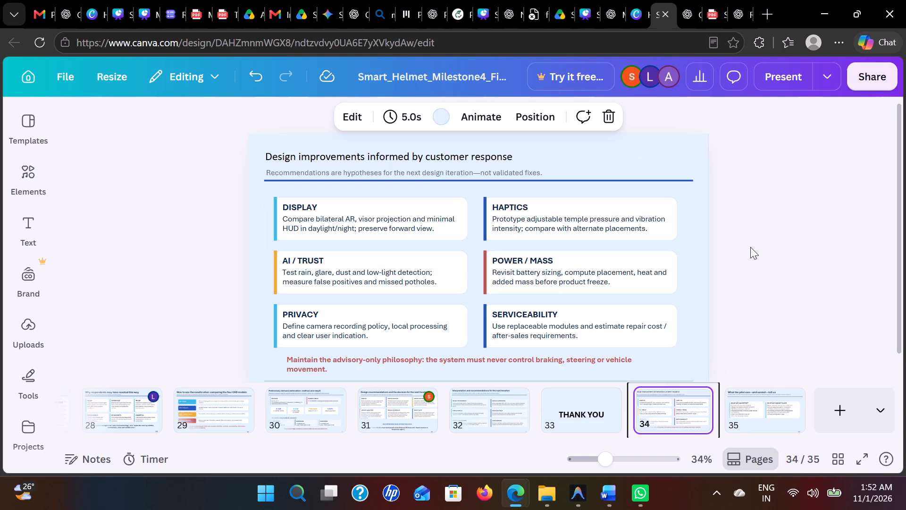
{"action": "key", "text": "Left"}
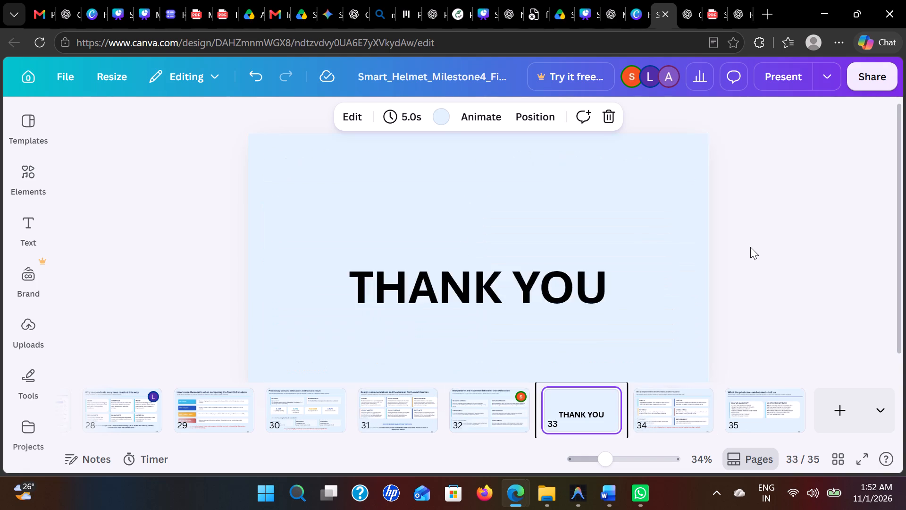
{"action": "key", "text": "Left"}
{"action": "key", "text": "Right"}
{"action": "key", "text": "Right"}
{"action": "key", "text": "Right"}
{"action": "key", "text": "Left"}
{"action": "key", "text": "Left"}
{"action": "key", "text": "Left"}
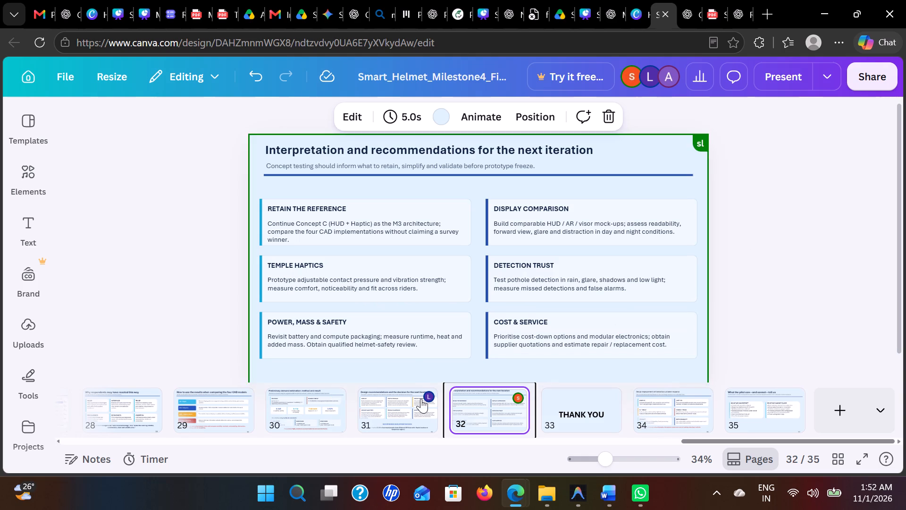
Review the closing slides from the demand estimation slide through to "What the pilot can—and cannot—tell us".
{"action": "left_click", "coordinate": [407, 408]}
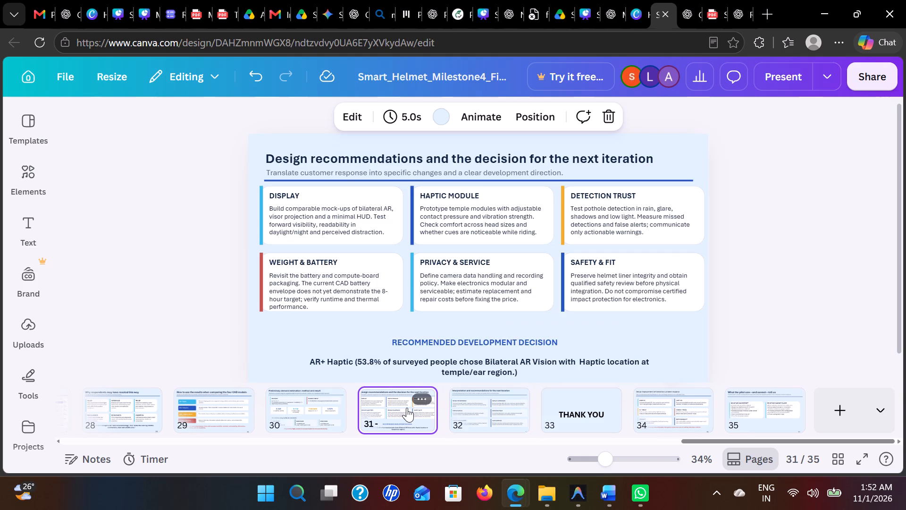
{"action": "key", "text": "Right"}
{"action": "key", "text": "Left"}
{"action": "key", "text": "Left"}
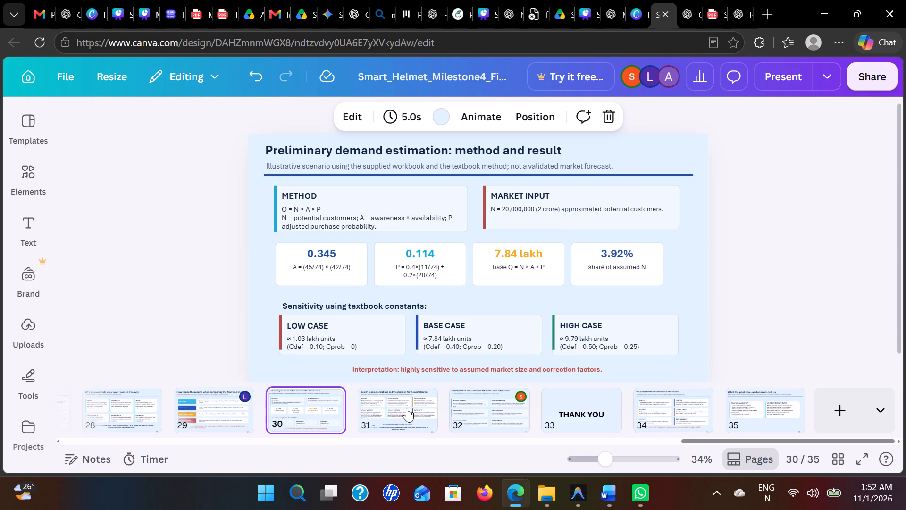
{"action": "key", "text": "Left"}
{"action": "key", "text": "Right"}
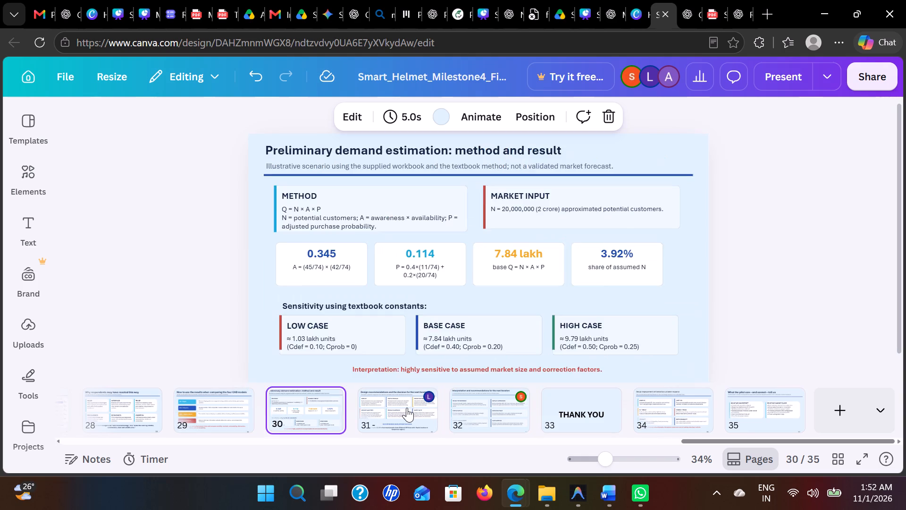
{"action": "key", "text": "Right"}
{"action": "key", "text": "Right"}
{"action": "key", "text": "Right"}
{"action": "key", "text": "Right"}
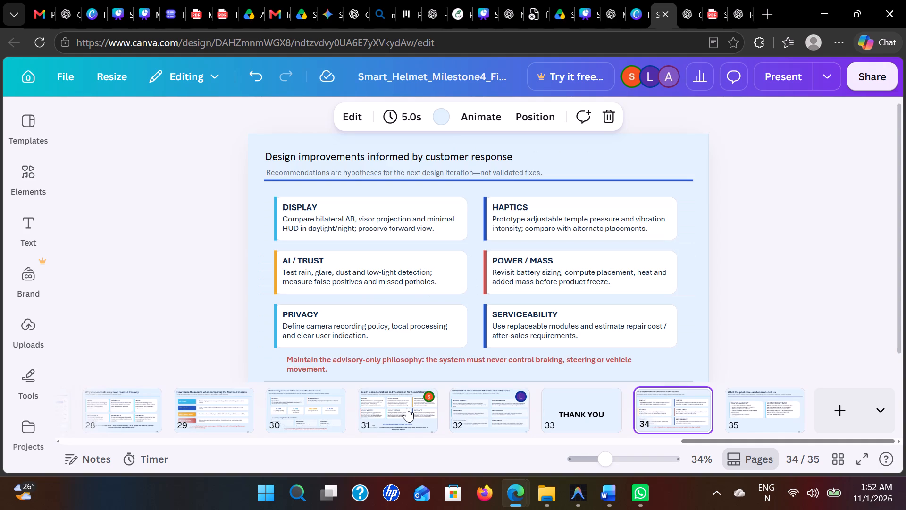
{"action": "key", "text": "Right"}
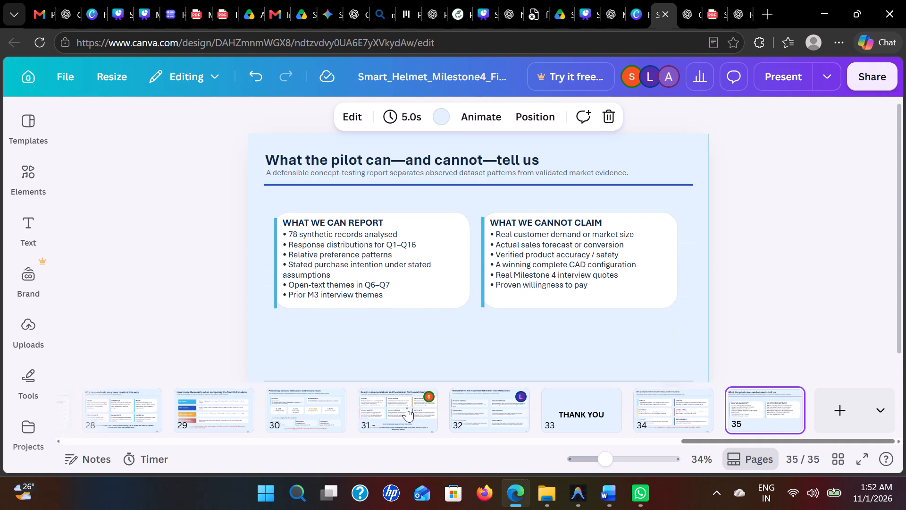
{"action": "key", "text": "Left"}
{"action": "key", "text": "Left"}
{"action": "key", "text": "Left"}
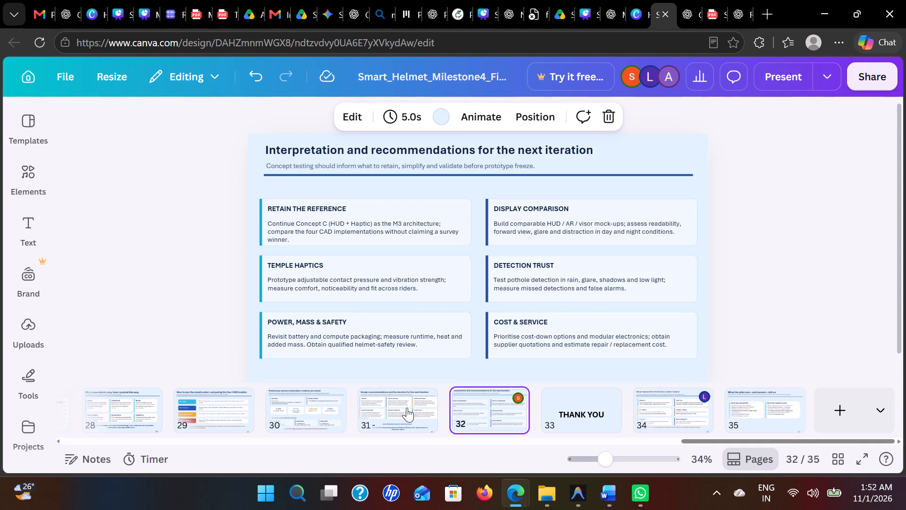
Compare the two recommendations slides once more, and move the "Interpretation and recommendations for the next iteration" slide behind the THANK YOU page.
{"action": "key", "text": "Left"}
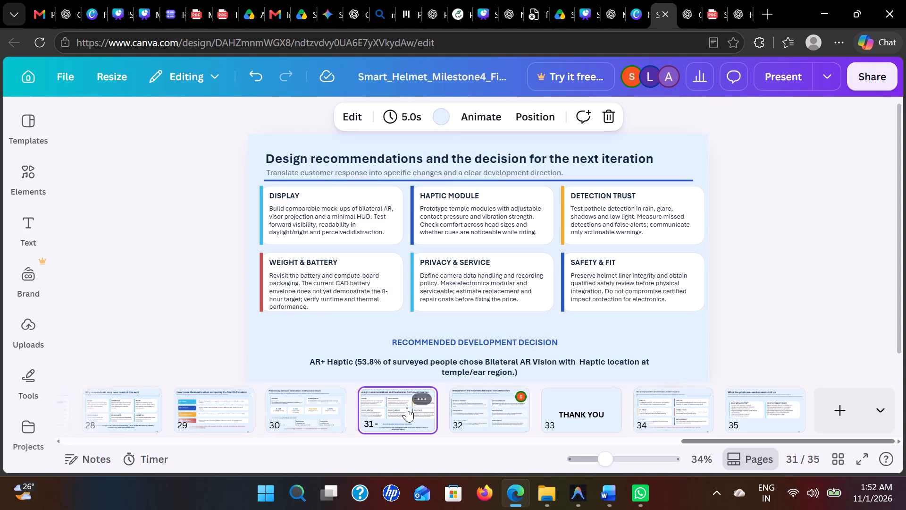
{"action": "key", "text": "Right"}
{"action": "key", "text": "Left"}
{"action": "key", "text": "Right"}
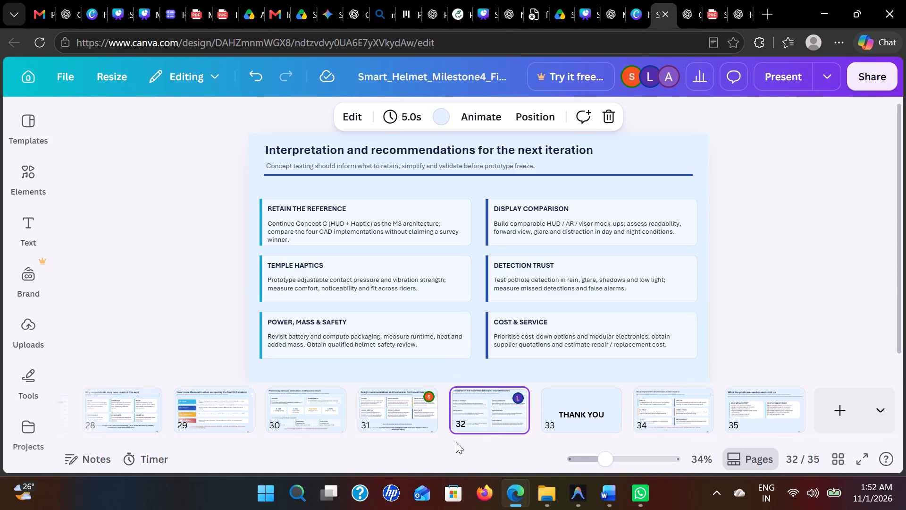
{"action": "key", "text": "Left"}
{"action": "key", "text": "Right"}
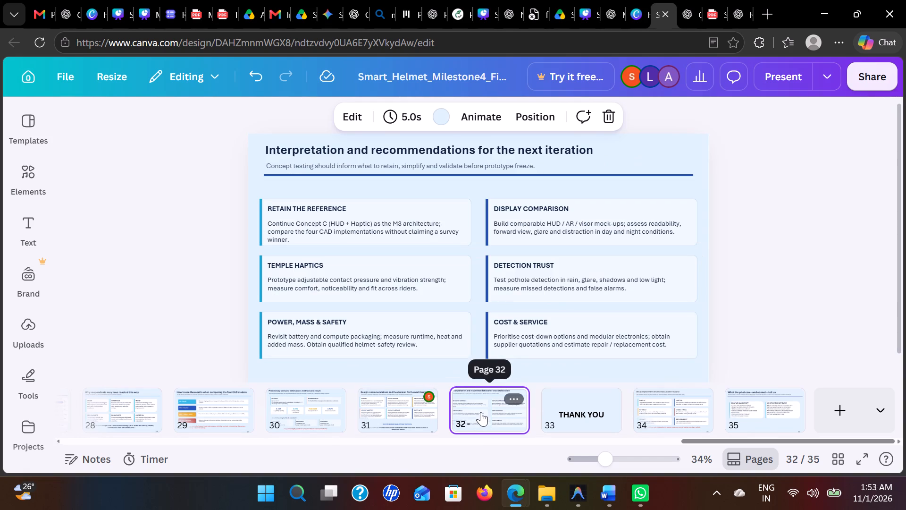
{"action": "left_click_drag", "start_coordinate": [489, 409], "coordinate": [589, 408]}
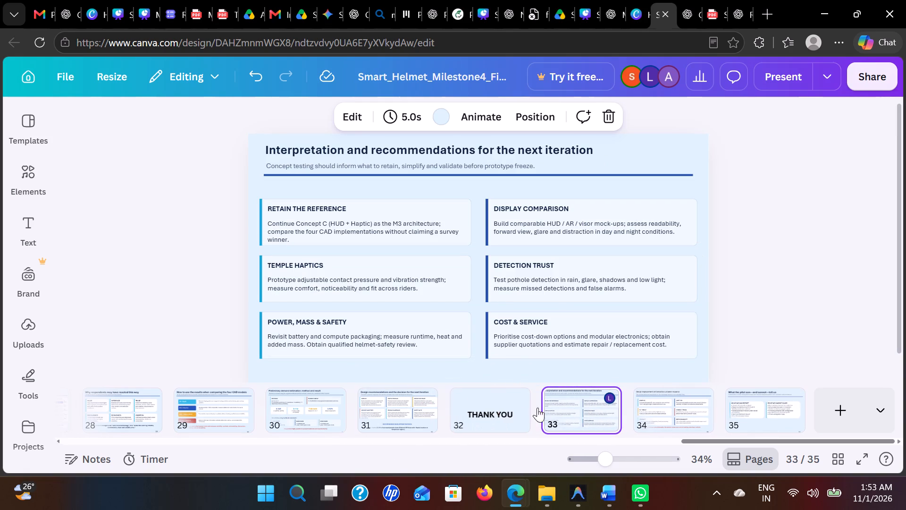
{"action": "left_click", "coordinate": [498, 407]}
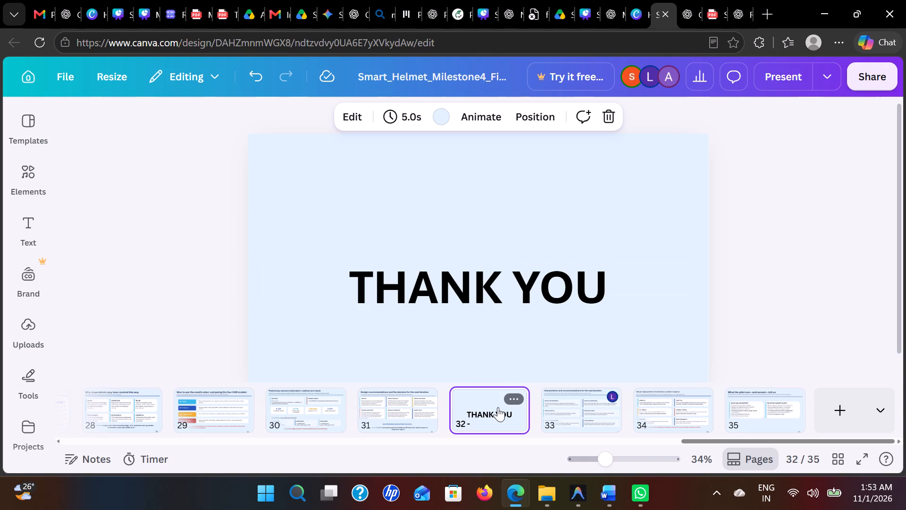